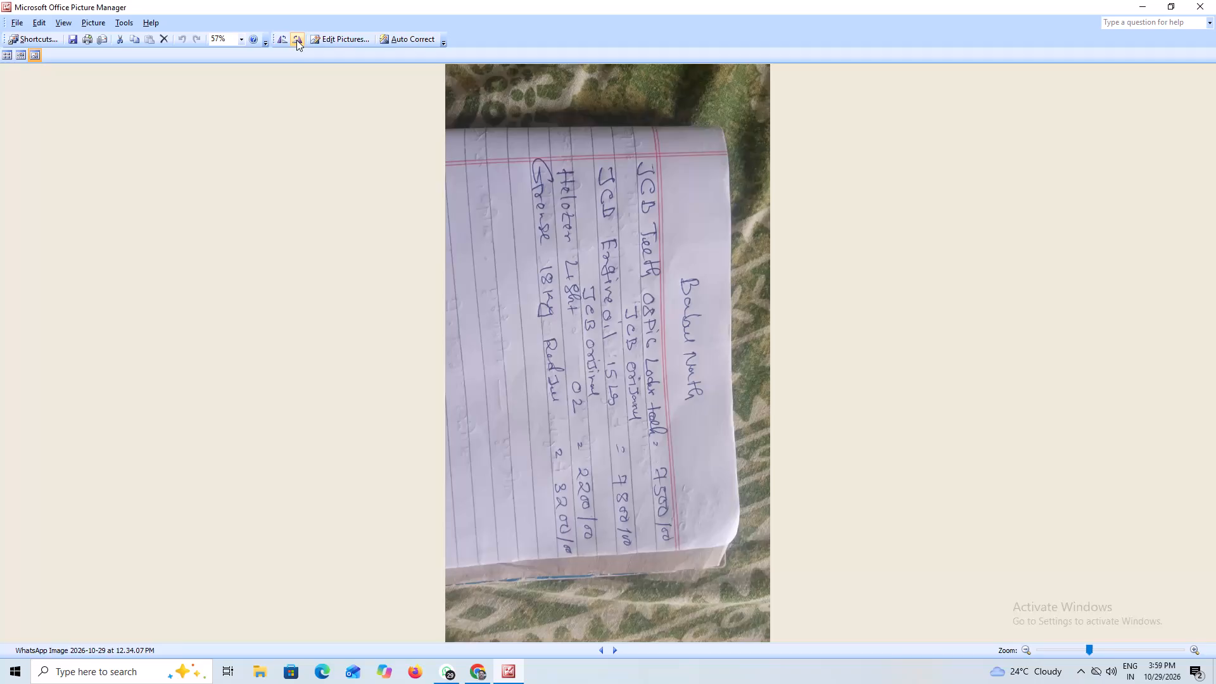
Rotate the photo of the handwritten parts list three quarter turns to the right so the writing reads upright.
click(296, 40)
click(296, 40)
click(296, 40)
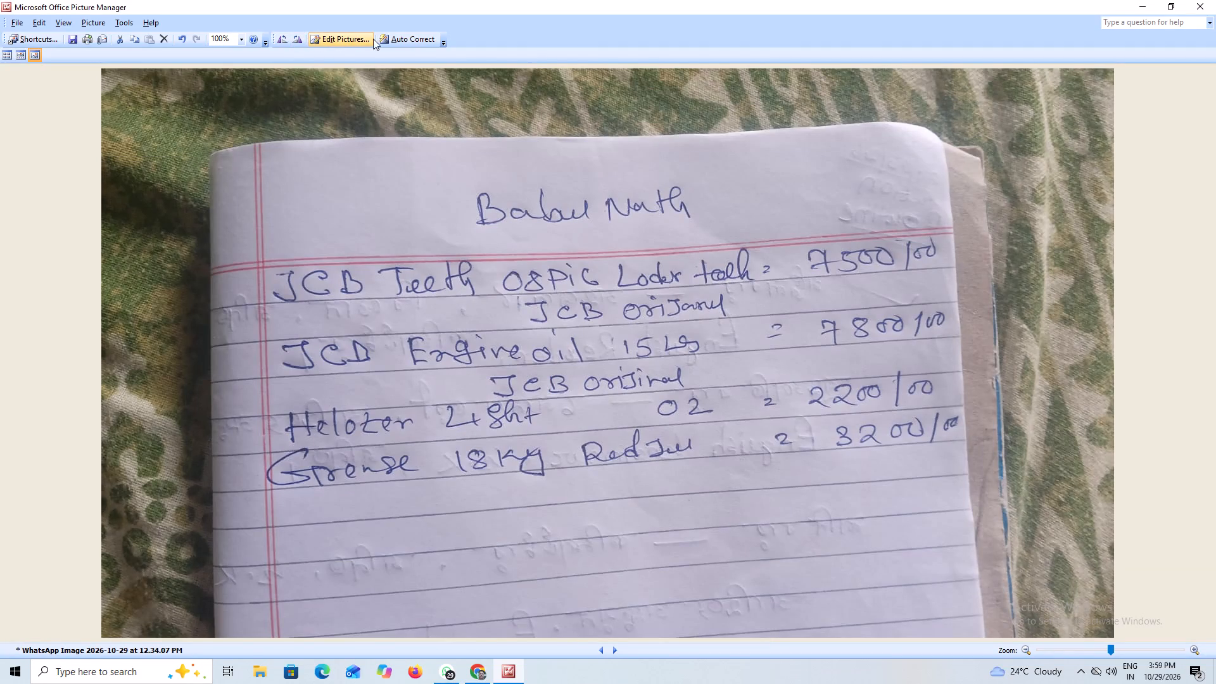
Apply Auto Correct to the photo's colour and brightness.
click(396, 35)
Straighten the slightly tilted notebook page by setting the photo's rotation to 273 degrees.
click(351, 42)
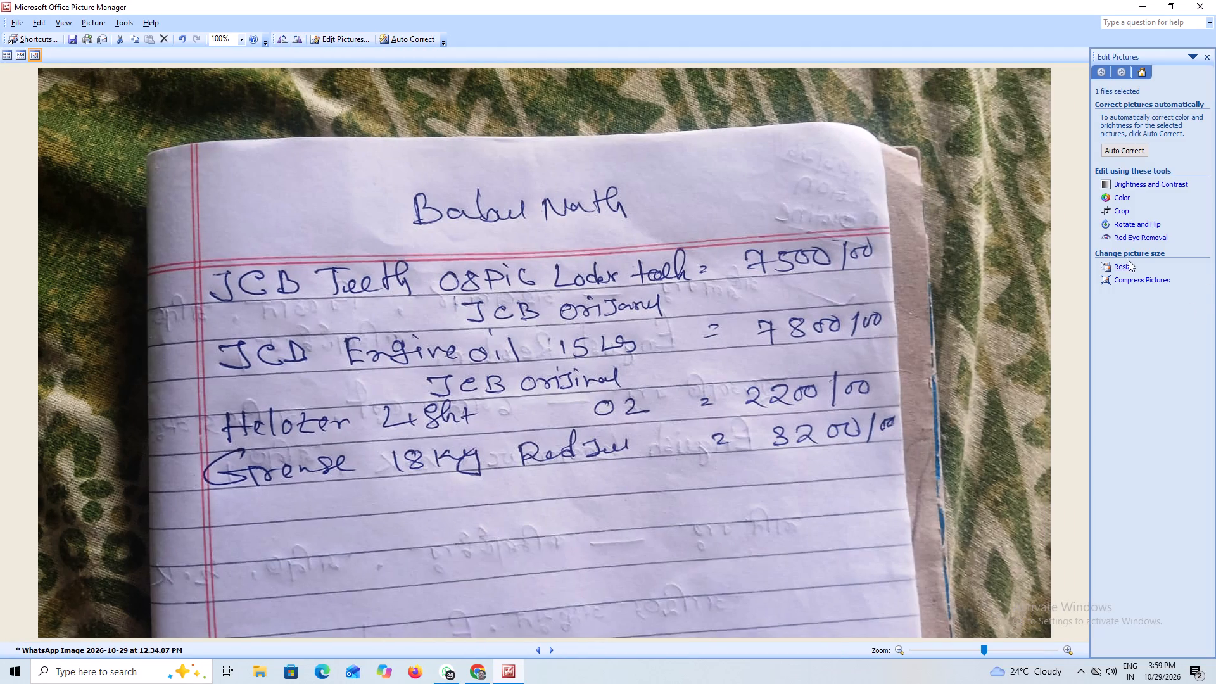
click(1125, 223)
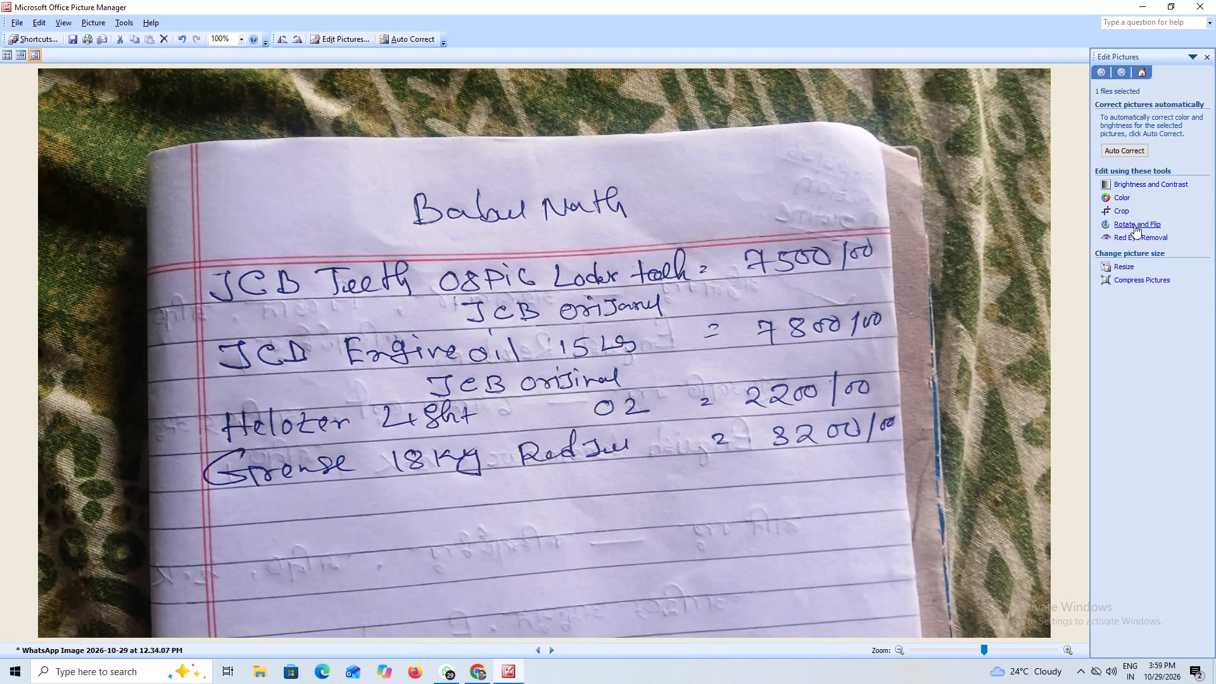
click(1134, 225)
triple_click(1185, 144)
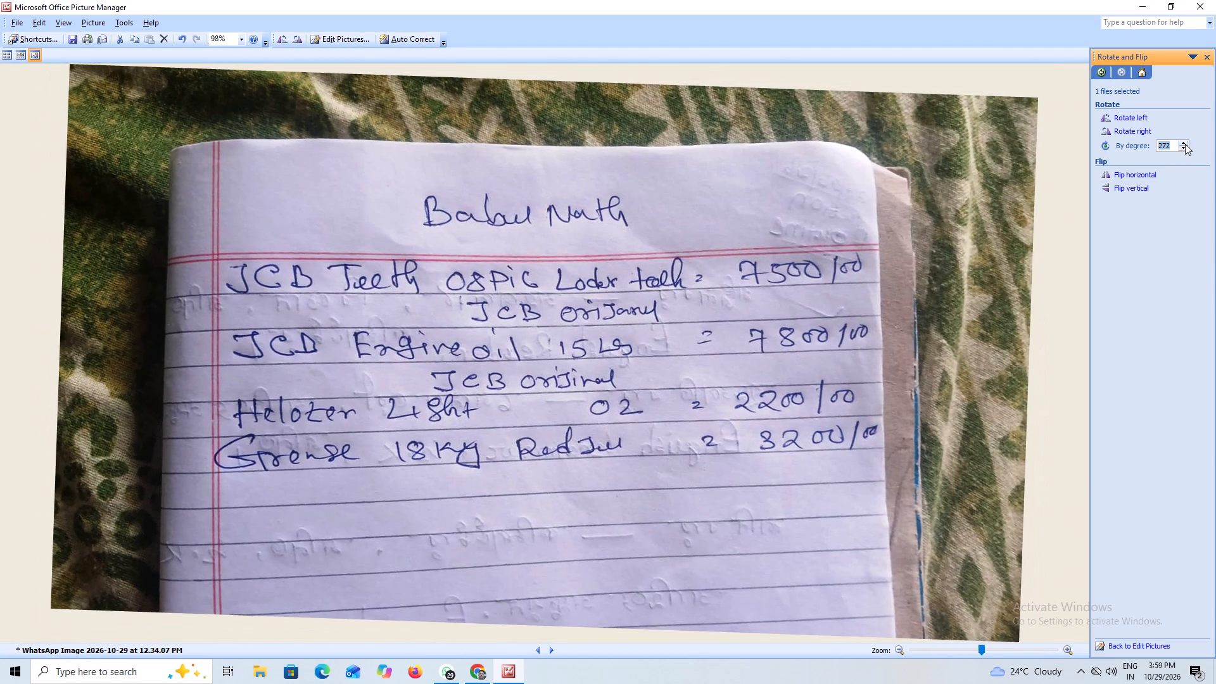
click(1100, 70)
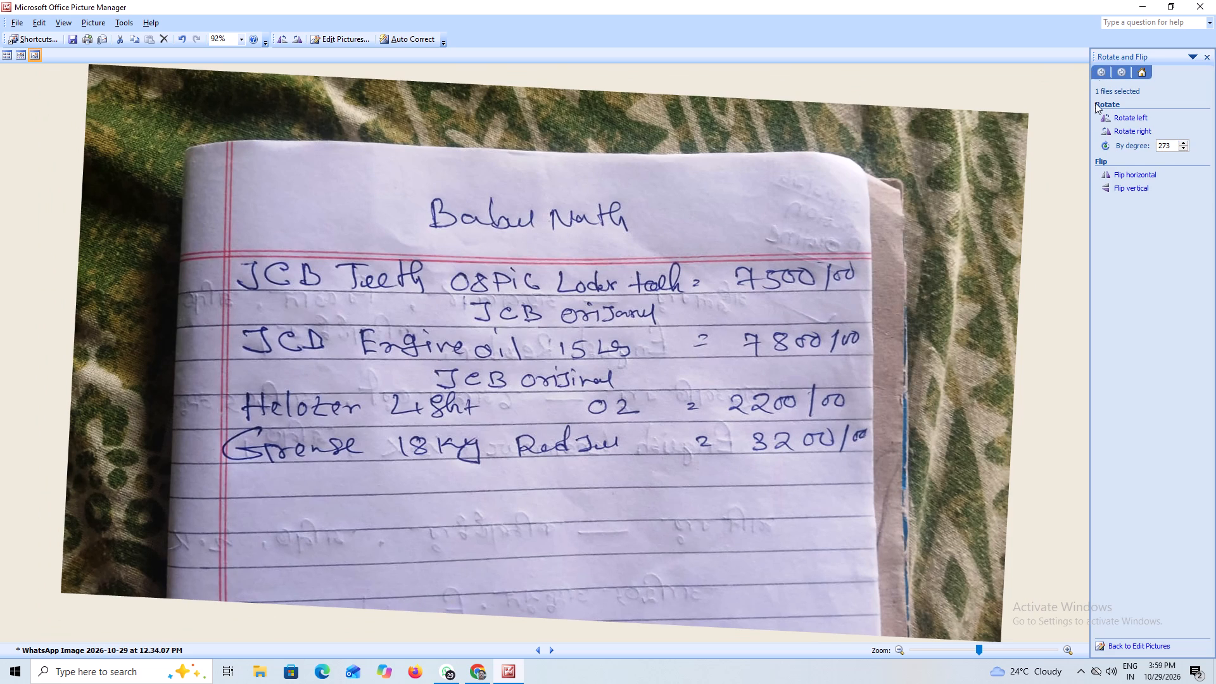
Crop the photo to the handwritten heading and parts list, about 1105 x 532 pixels, removing the fabric background and empty lower lines.
click(1109, 209)
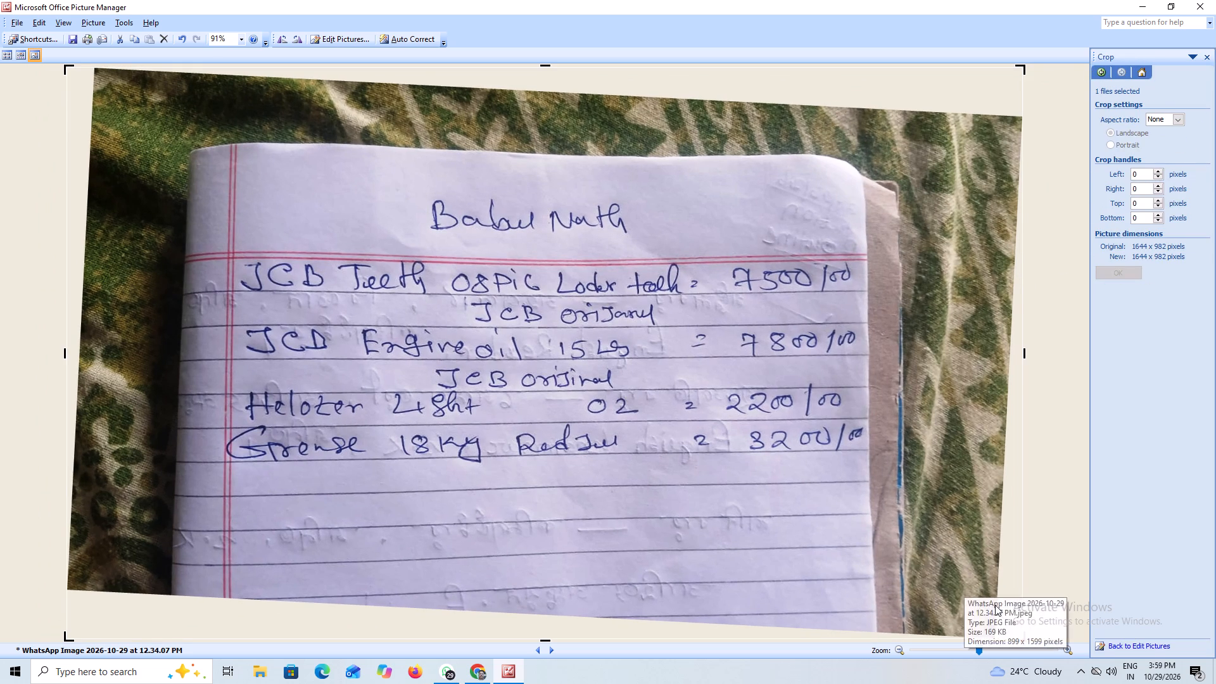
drag(1020, 637, 918, 591)
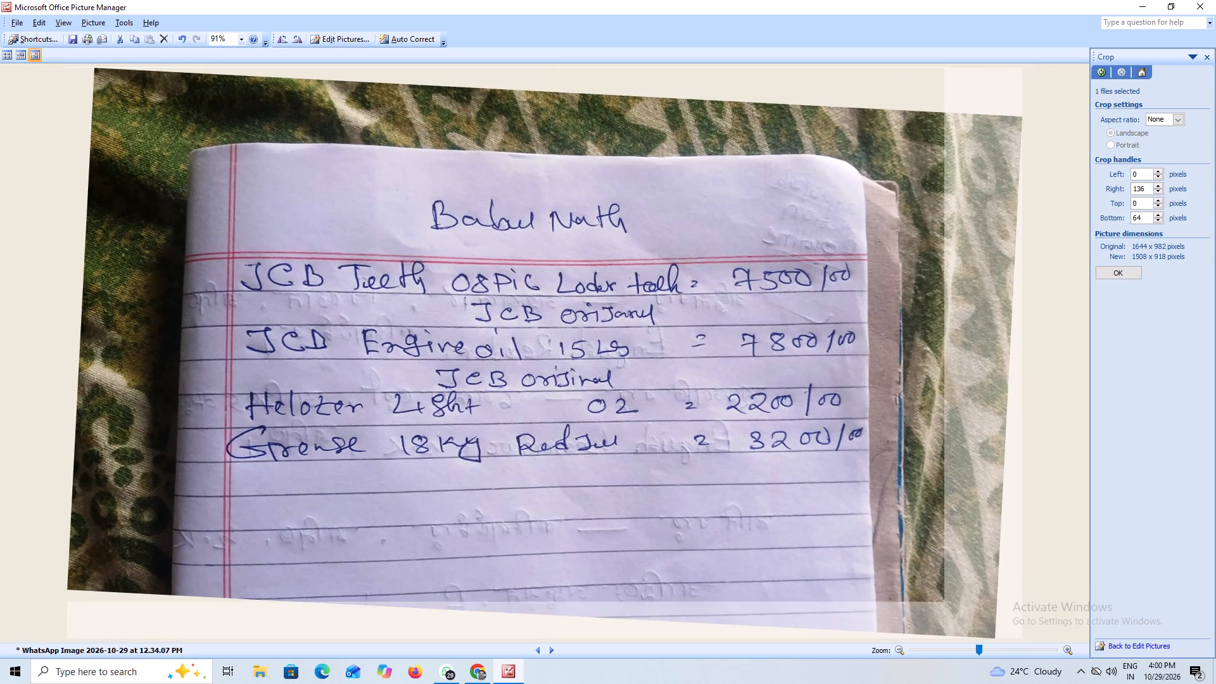
drag(918, 591, 863, 478)
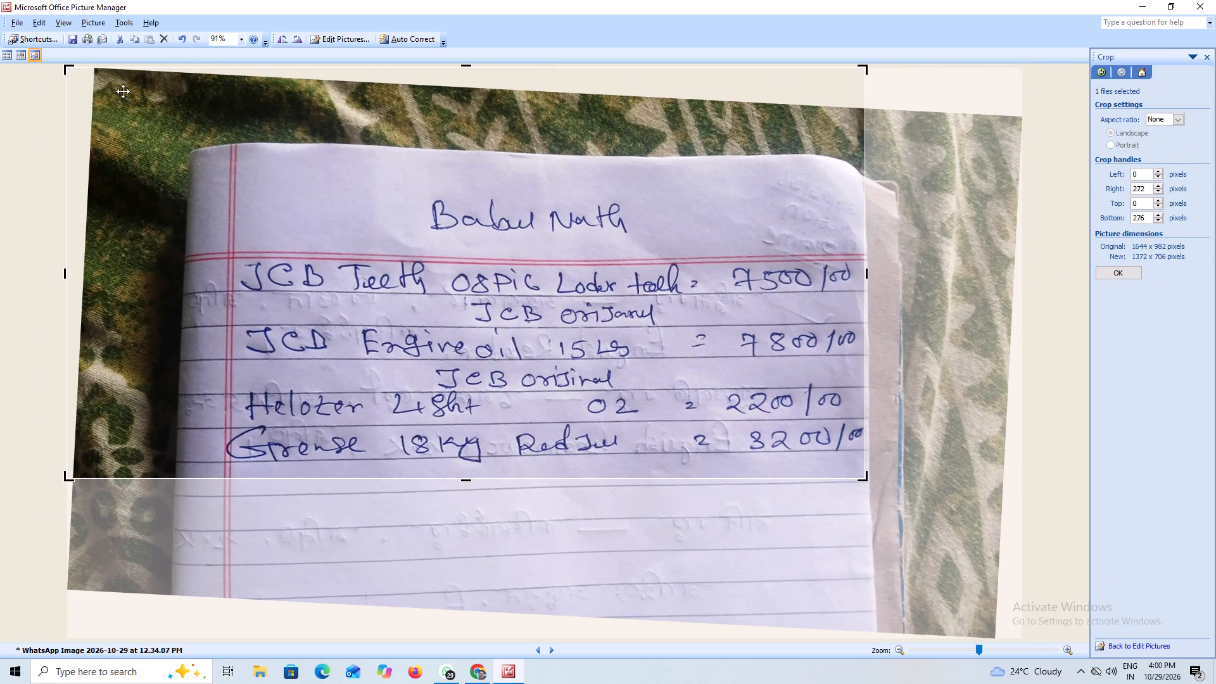
drag(70, 66, 227, 166)
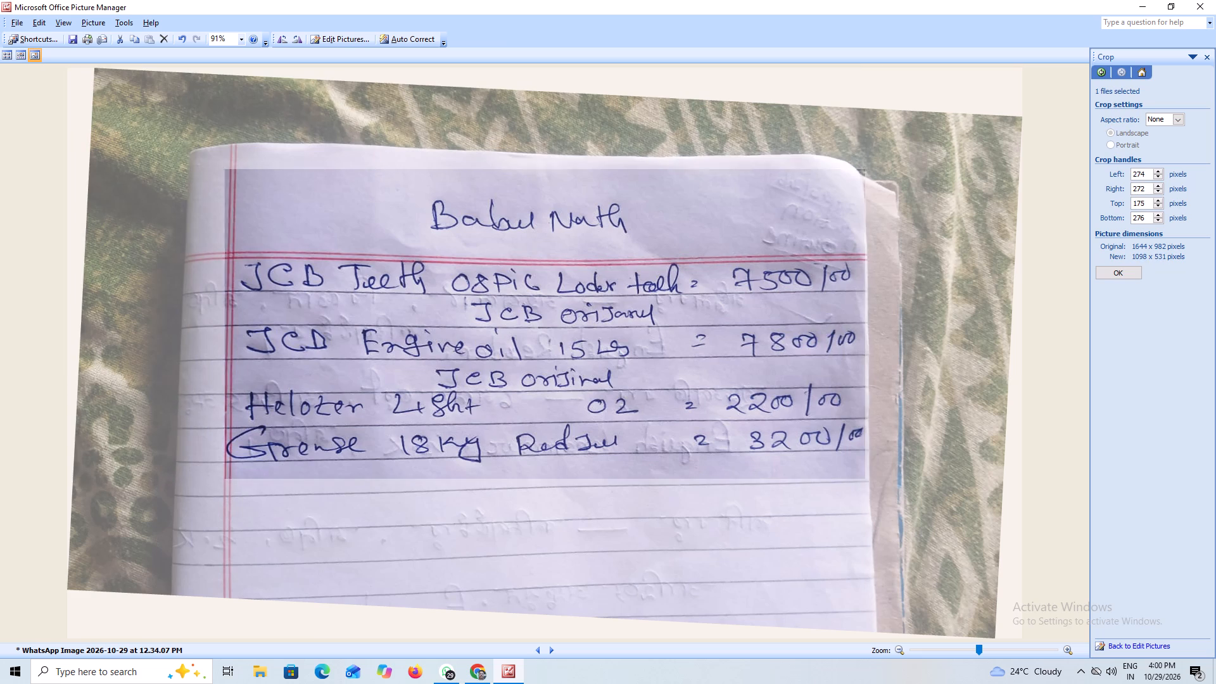
drag(227, 166, 224, 165)
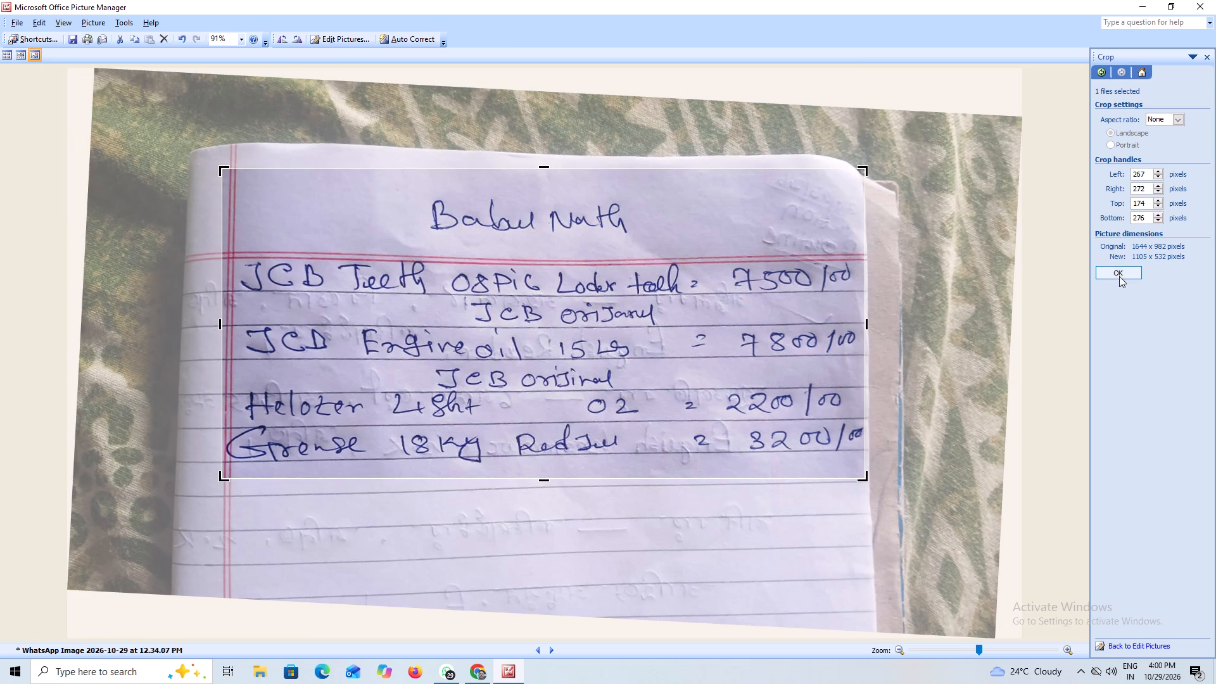
click(1117, 272)
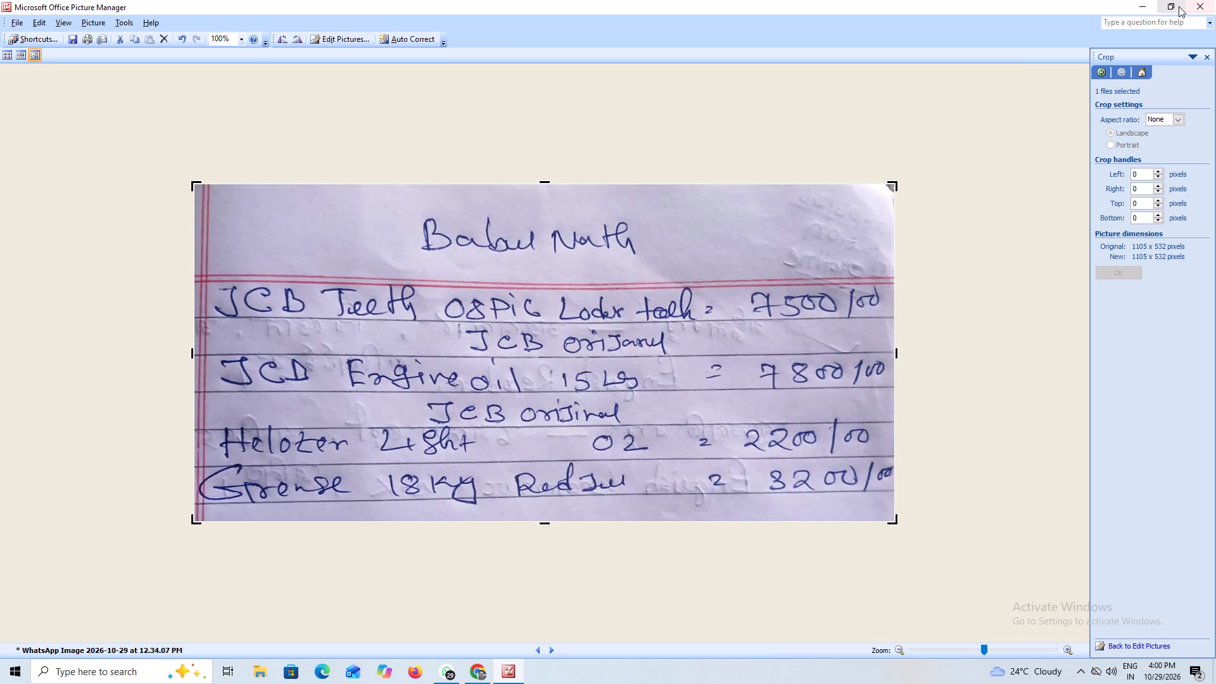
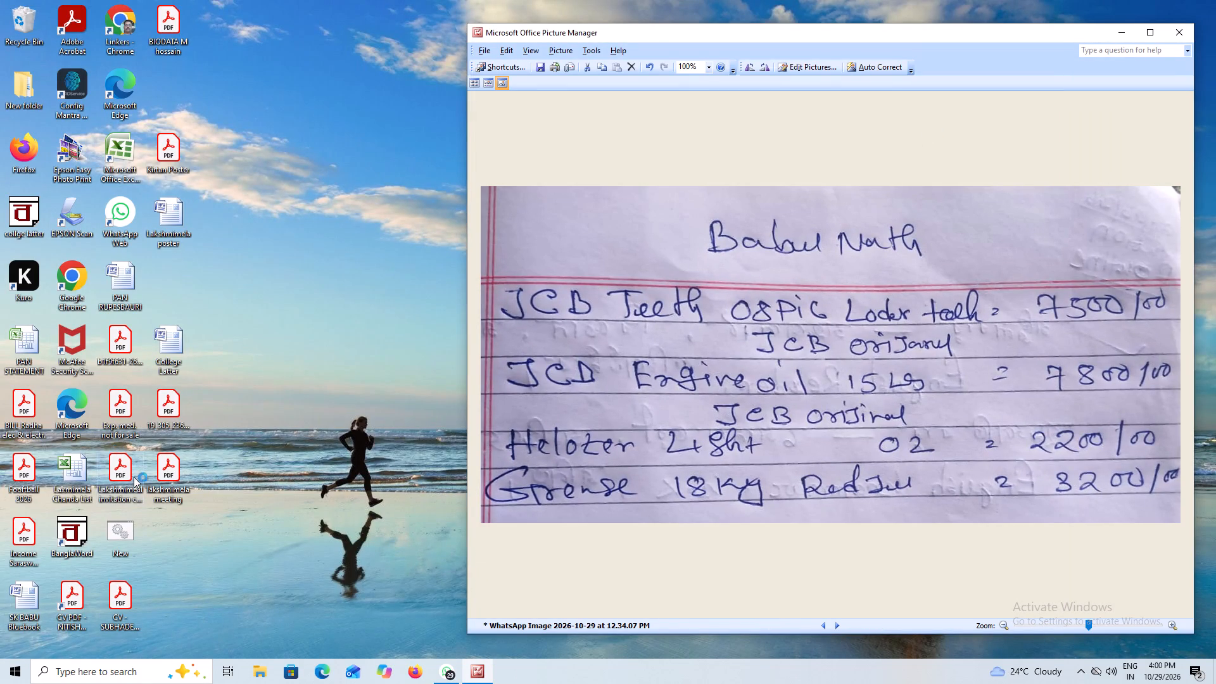
Switch to Microsoft Office Excel 2007 by launching it and bring up the dialog for opening an existing workbook.
double_click(118, 153)
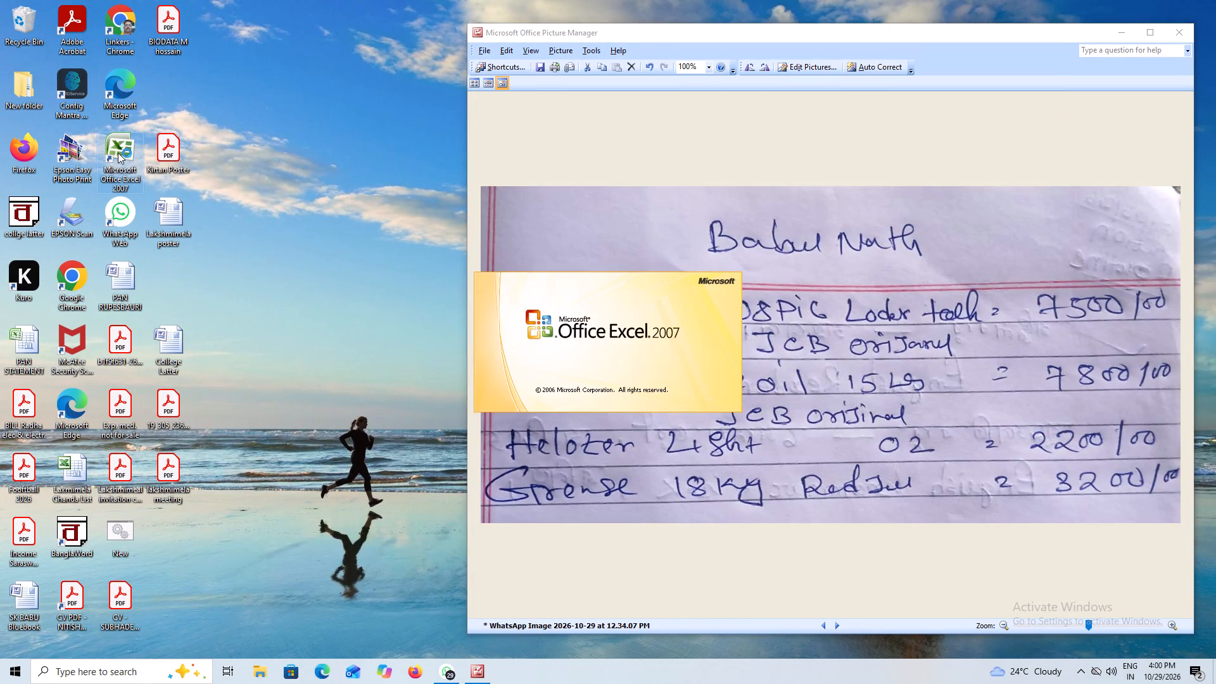
click(13, 18)
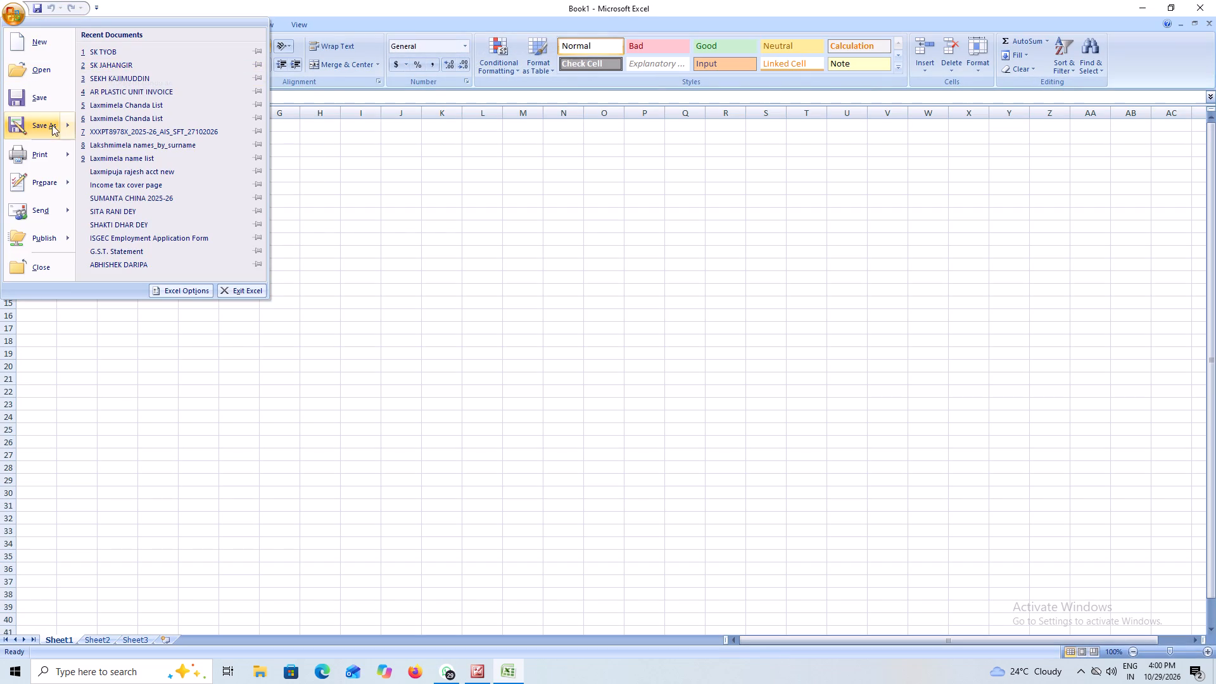
click(39, 72)
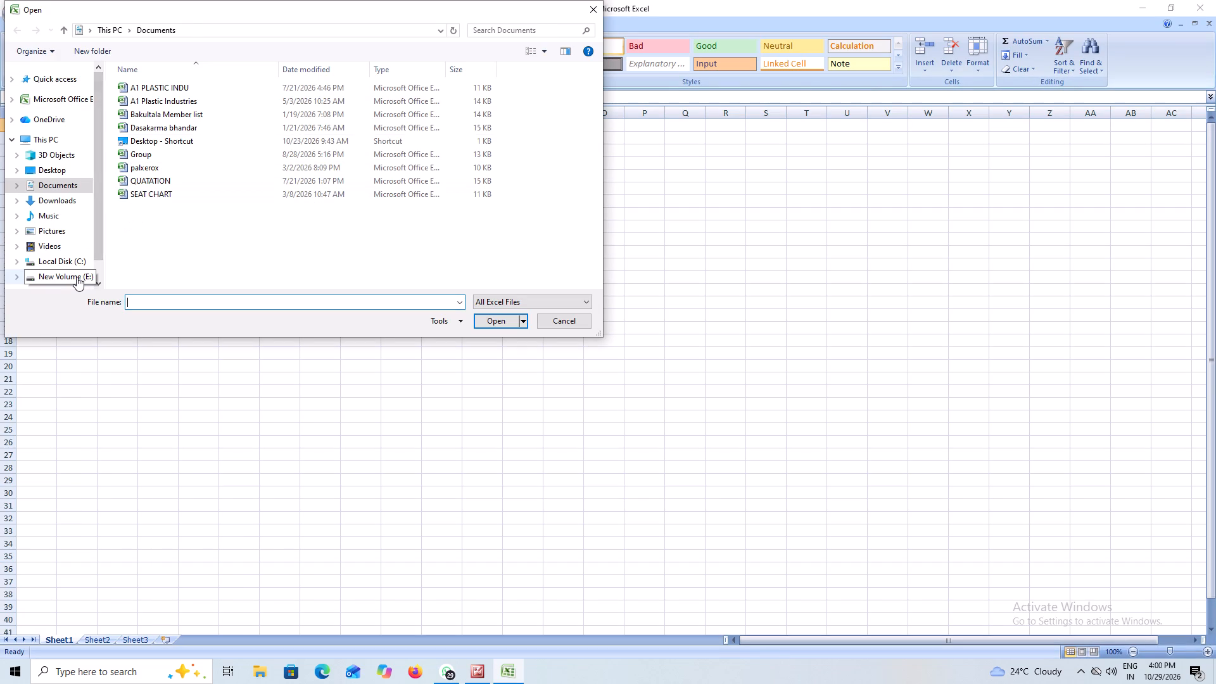
In Excel, open the 2025-26 accounts workbook from New Volume (E:), check its sheets and close it.
click(77, 277)
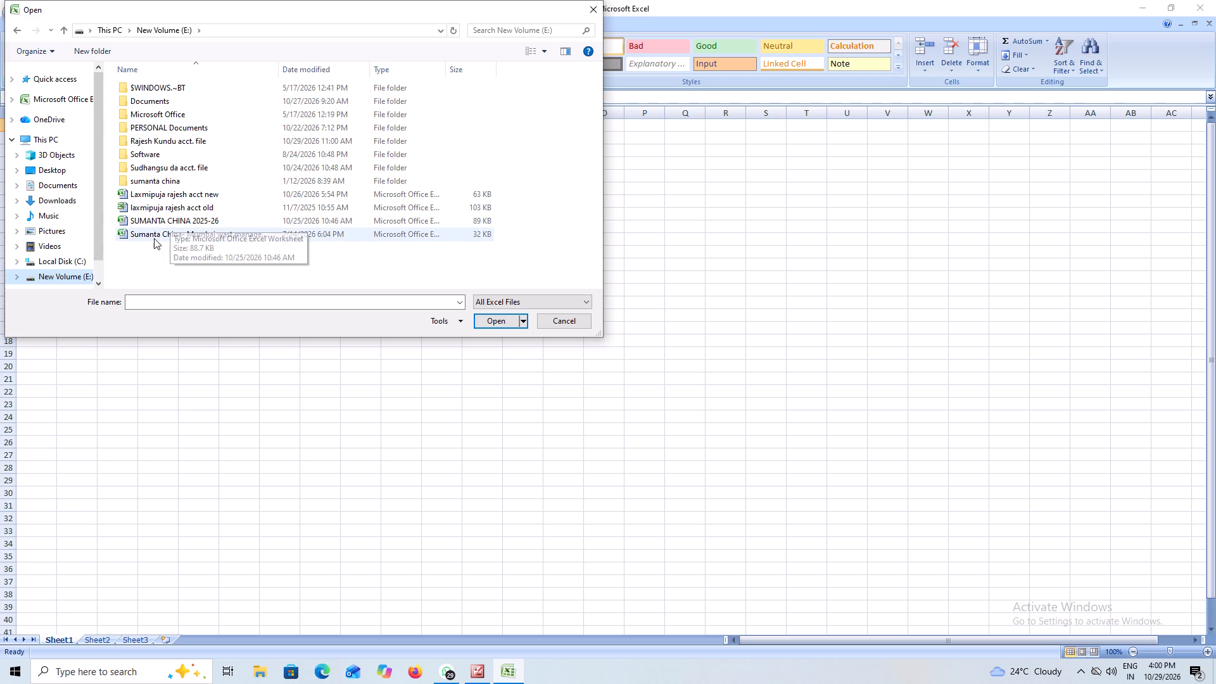
double_click(153, 222)
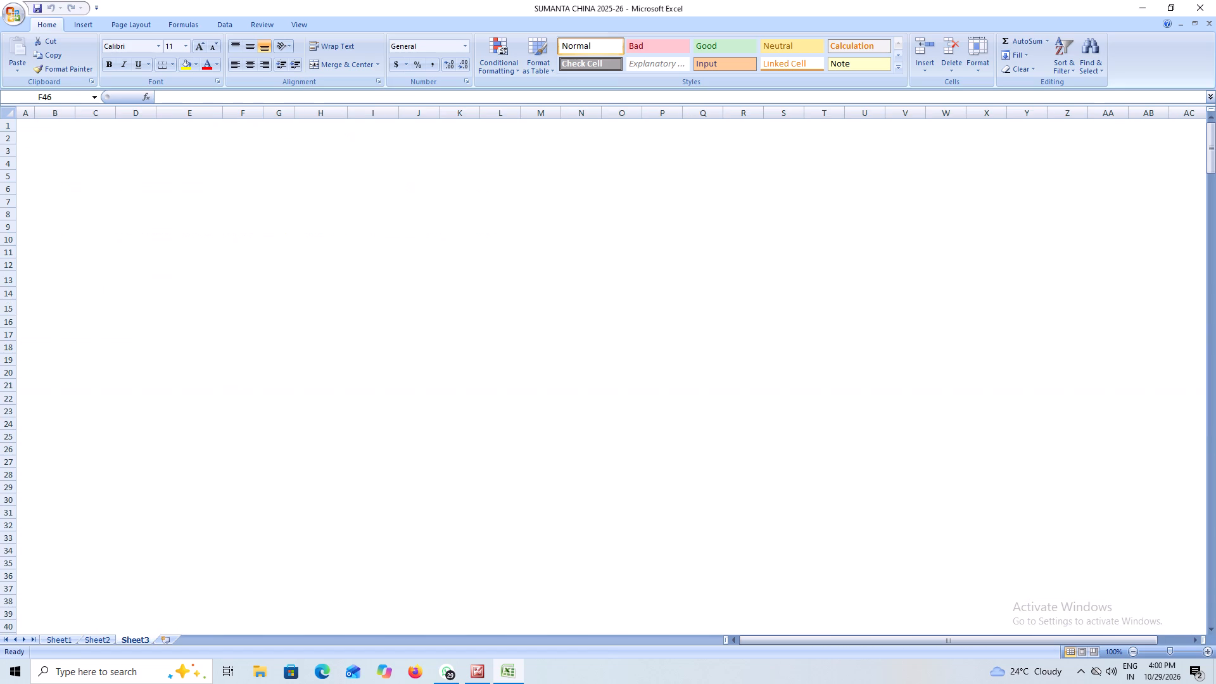
click(102, 641)
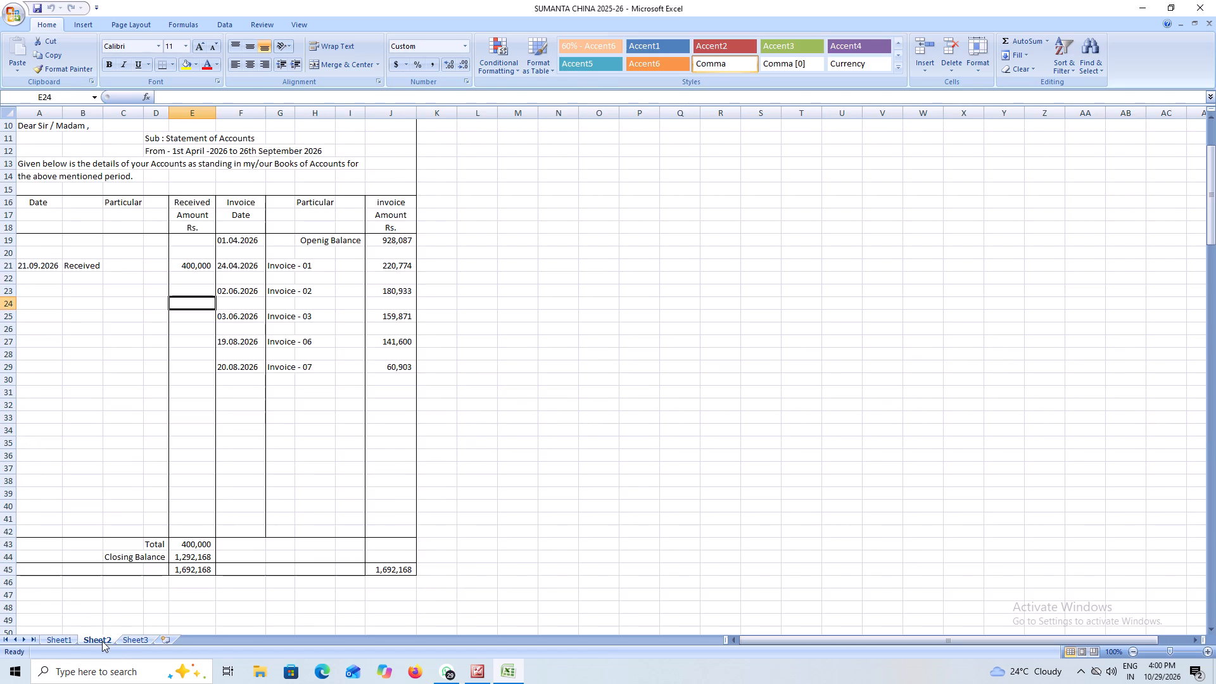
click(57, 640)
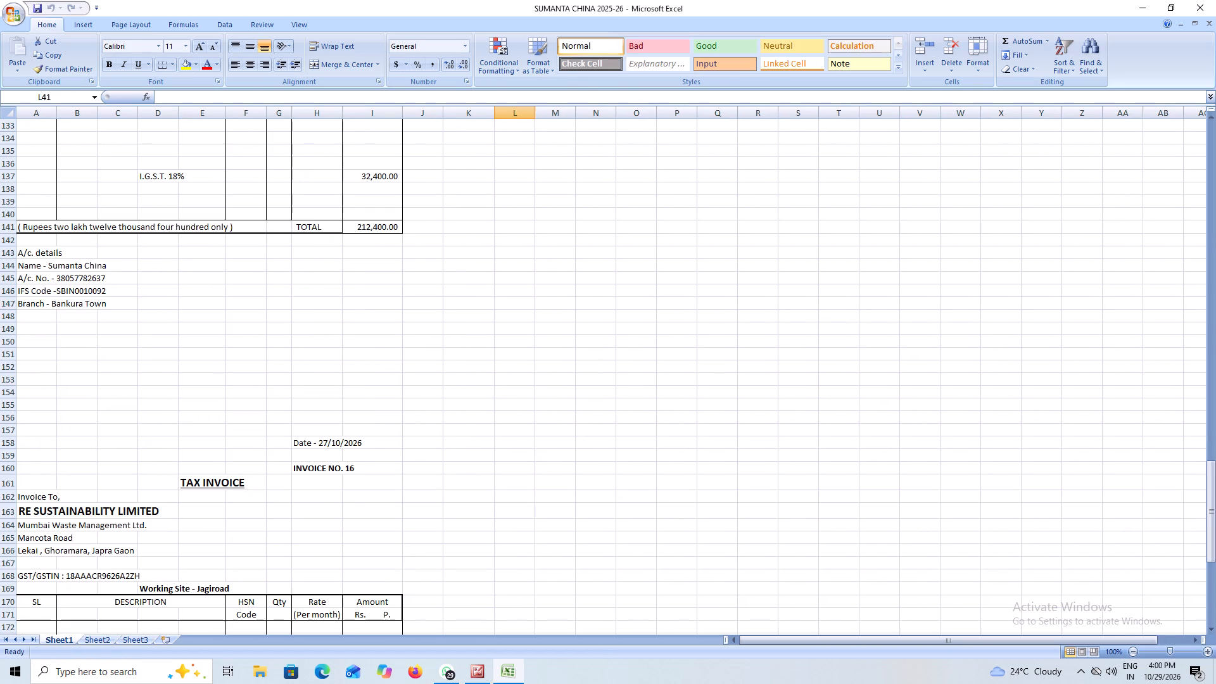
click(1208, 22)
Open the QUATATION workbook from the Documents folder.
click(13, 17)
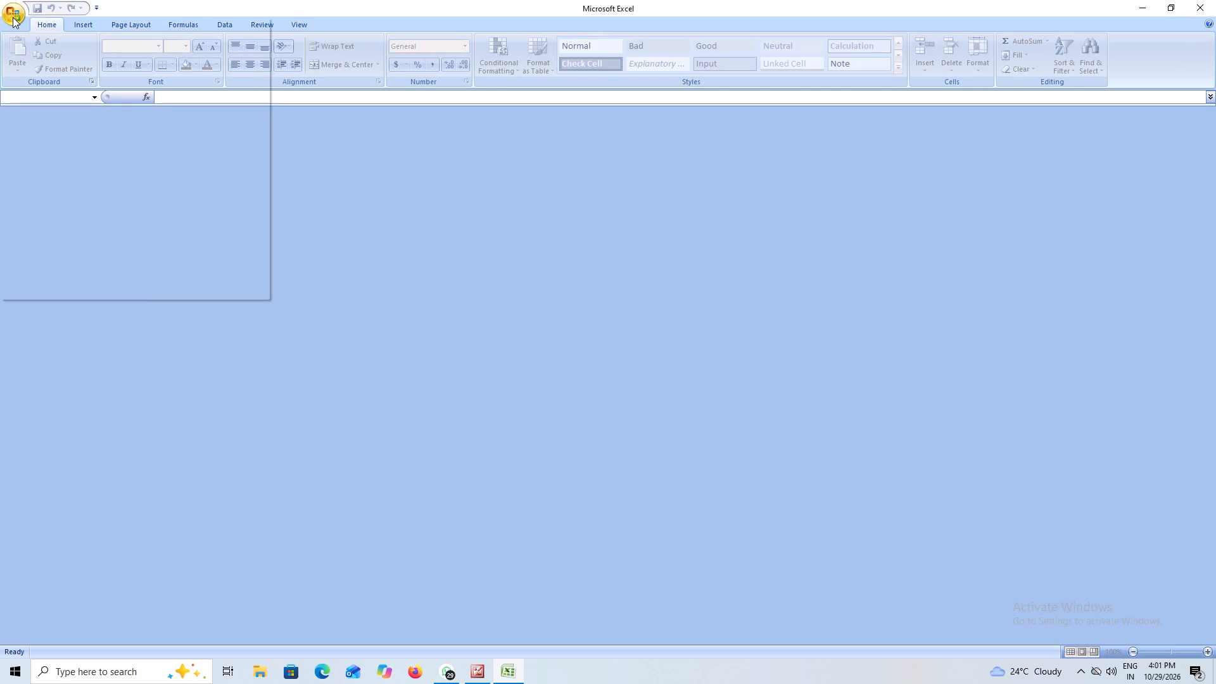
click(35, 66)
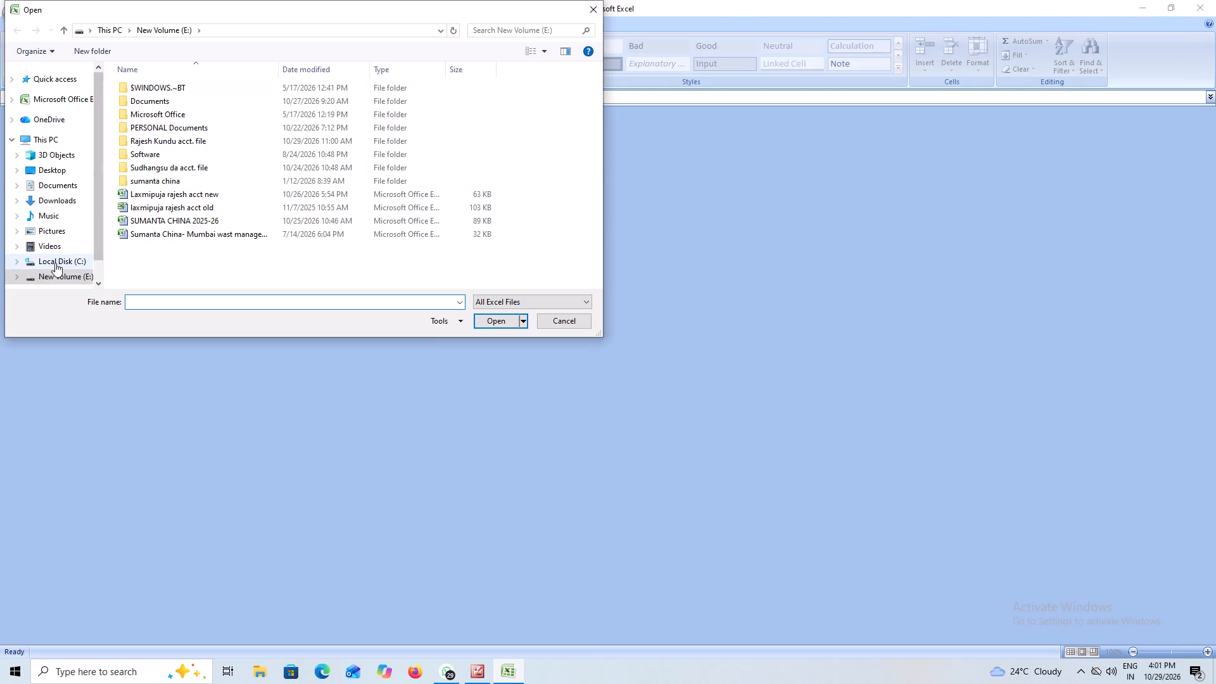
click(64, 183)
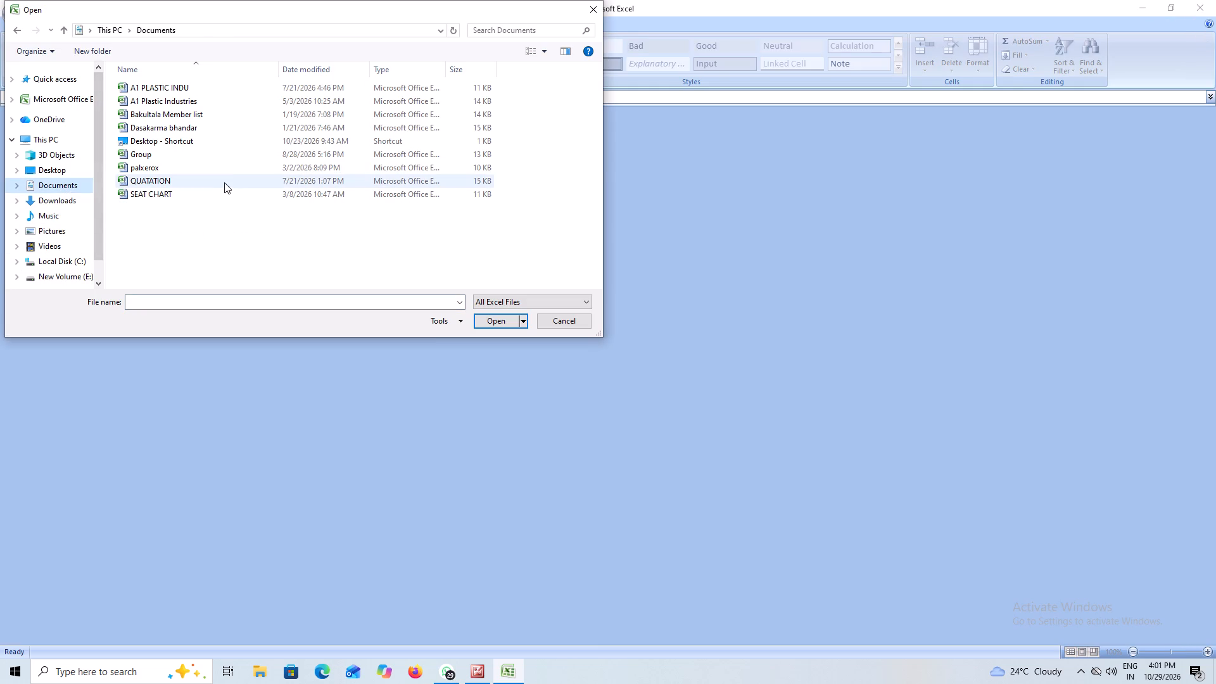
double_click(151, 184)
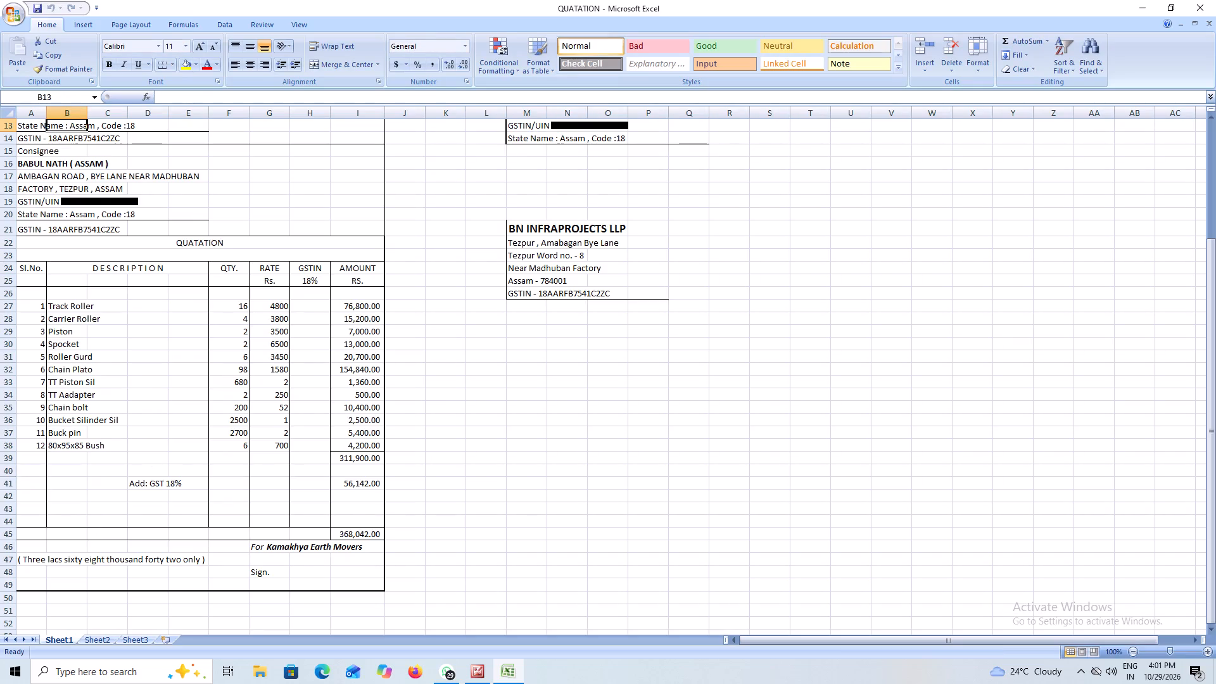
Change the date in the quotation header to 29/10/2026.
scroll(184, 392, up, 9)
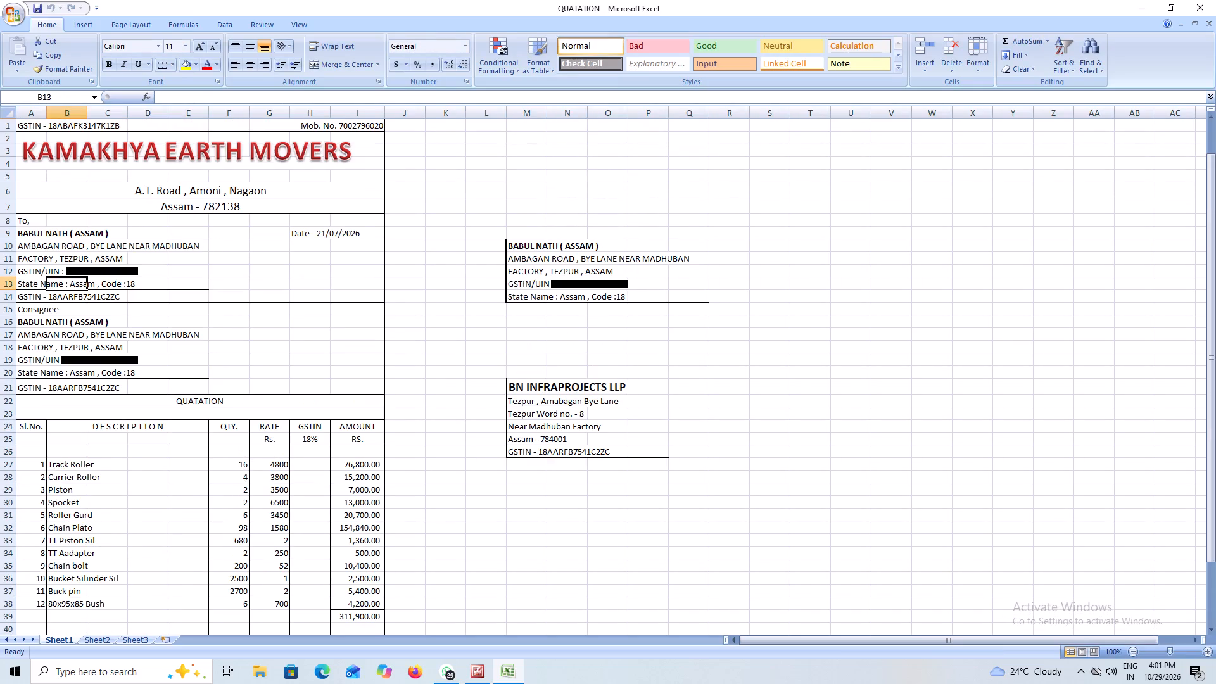
scroll(87, 324, down, 3)
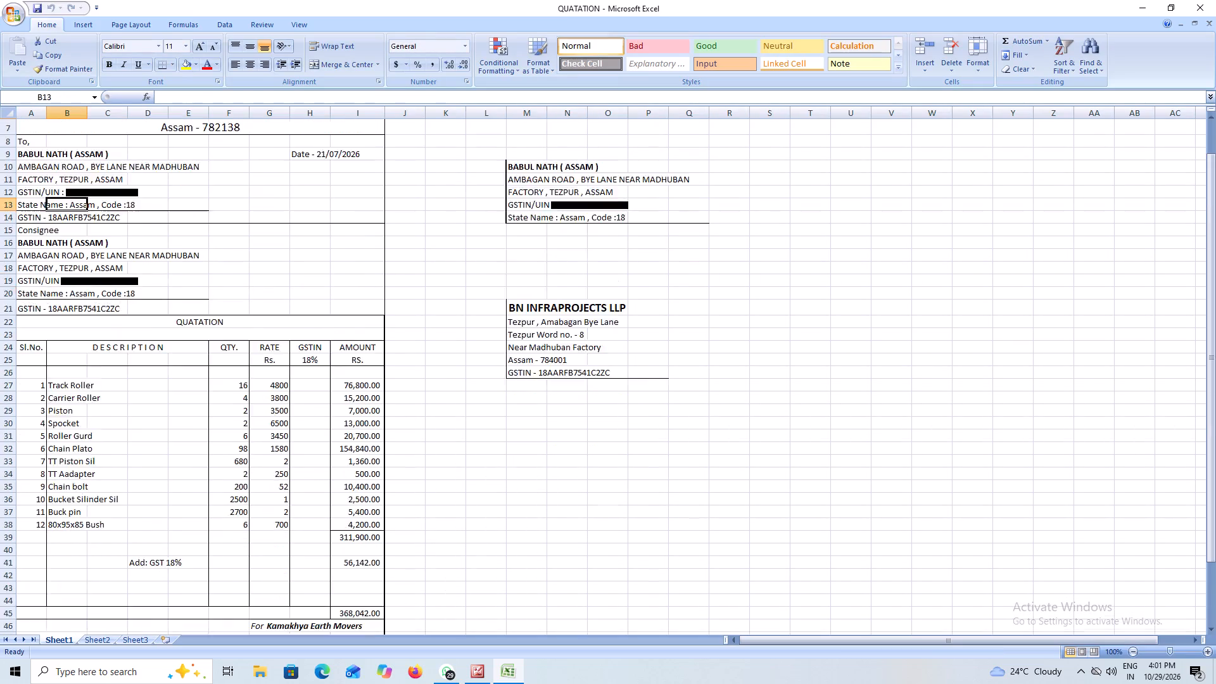
scroll(90, 345, down, 2)
scroll(219, 279, up, 10)
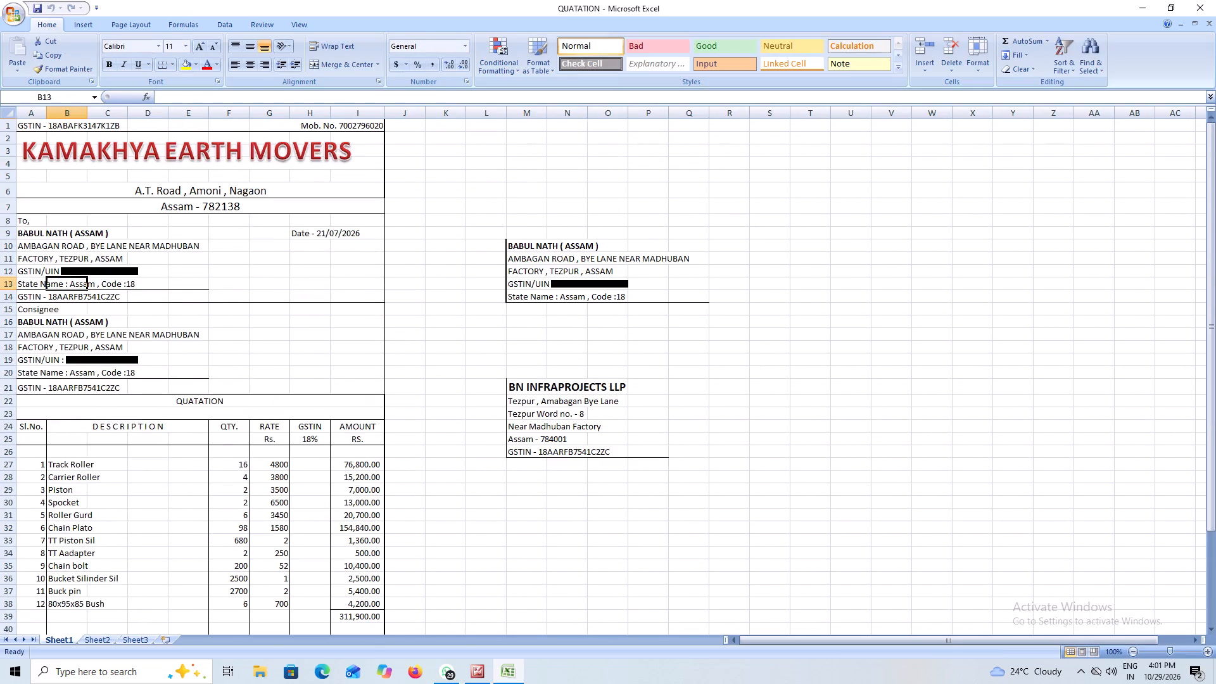
click(315, 236)
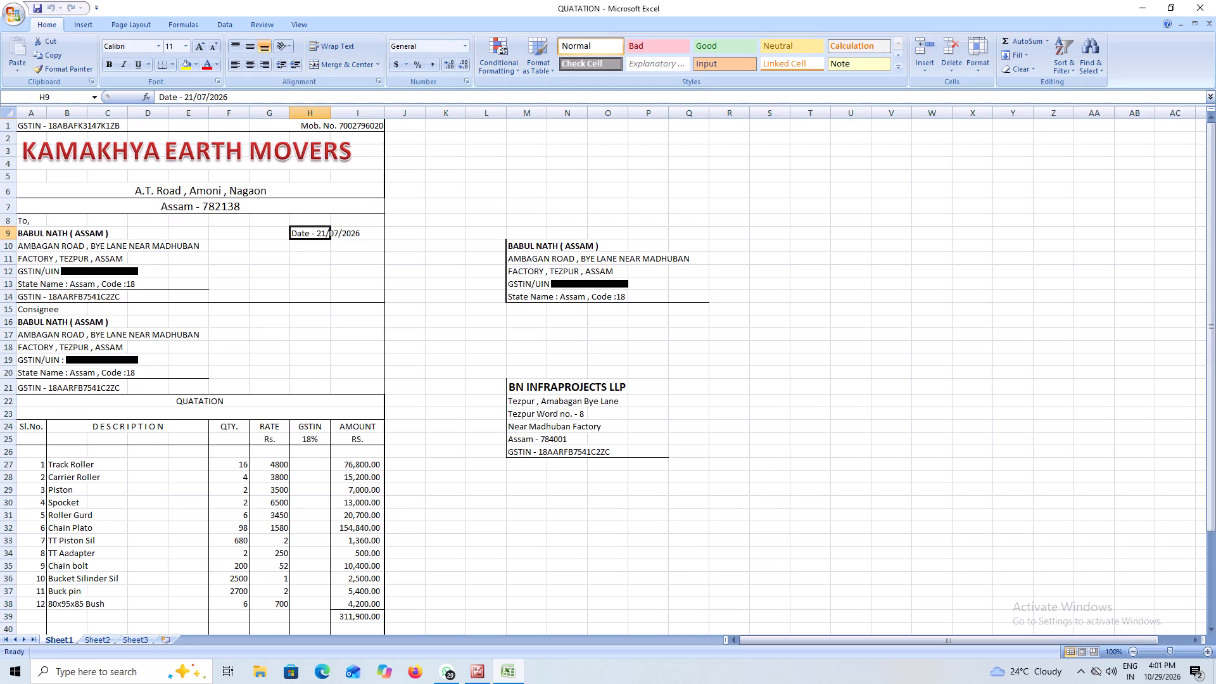
drag(185, 94, 248, 97)
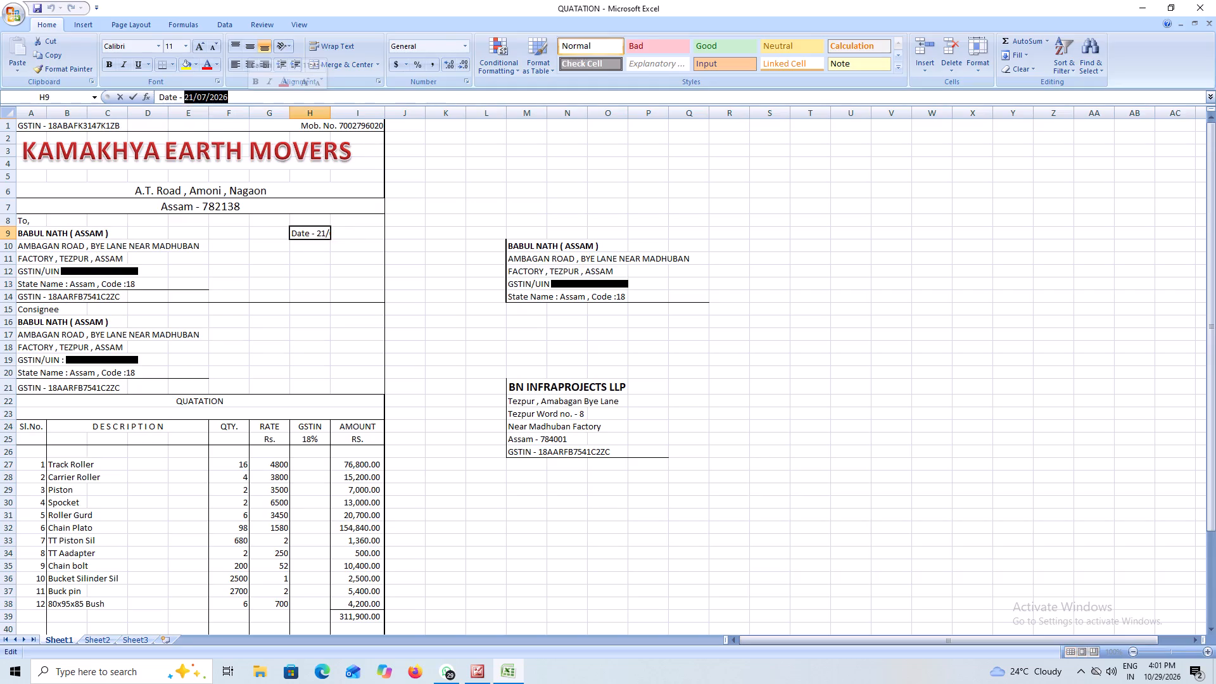
text(29/10/202)
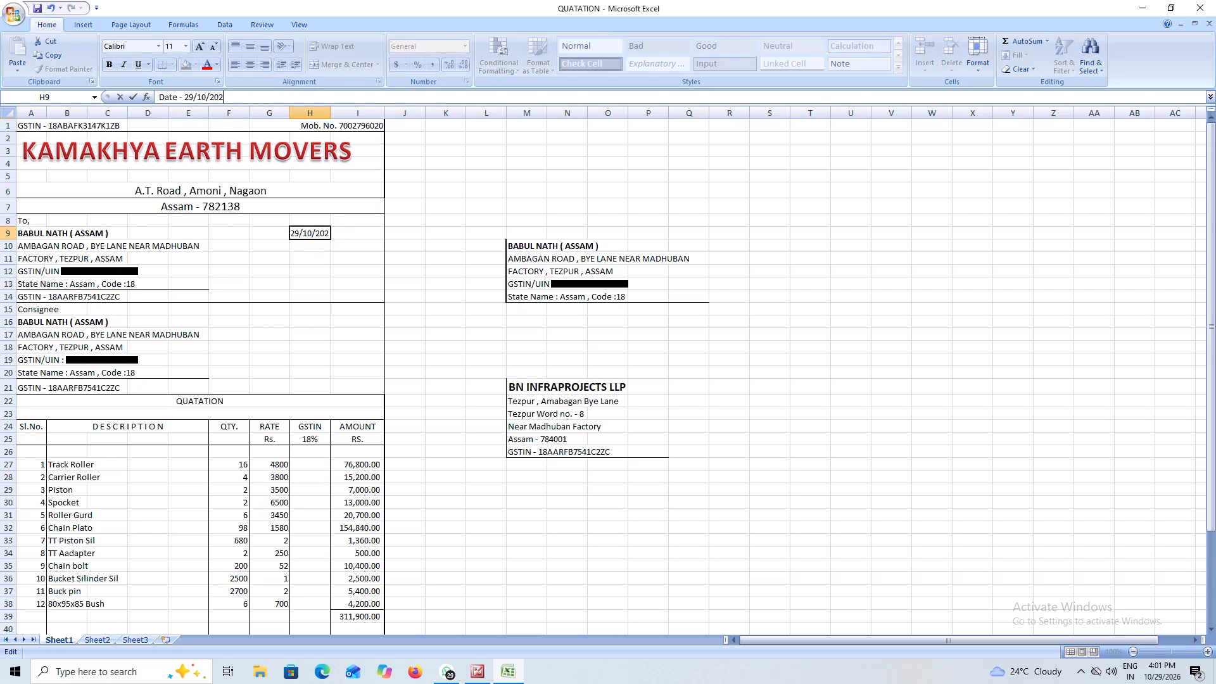
key(6)
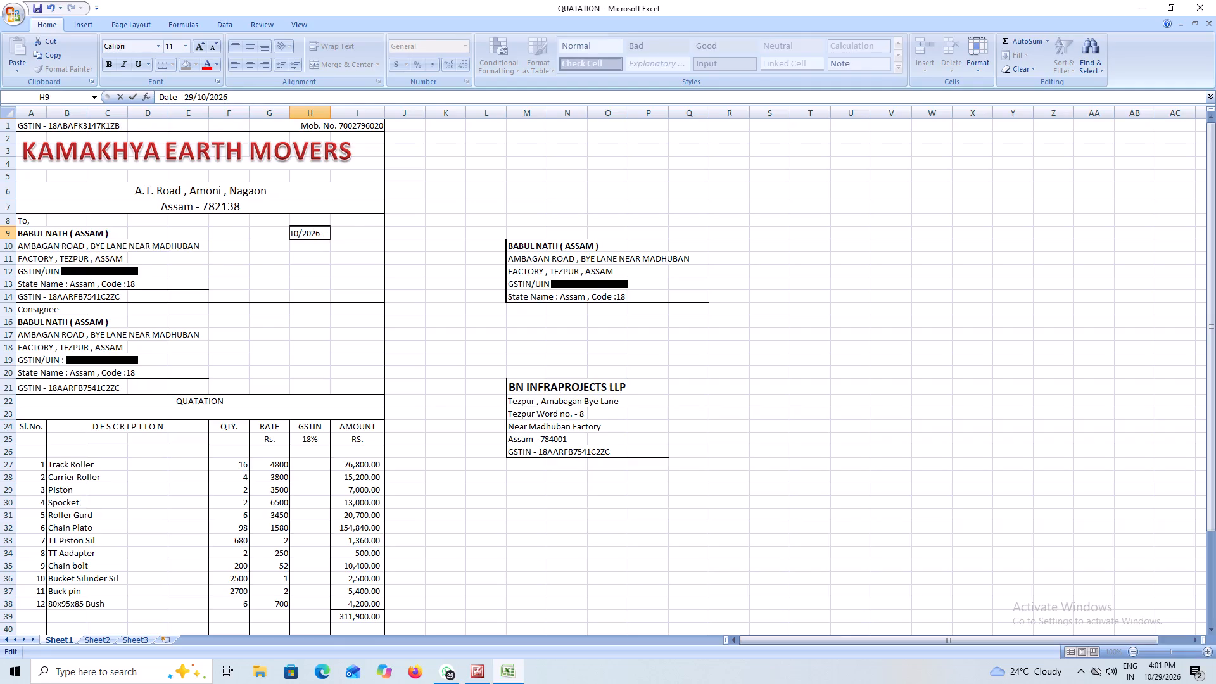
click(191, 386)
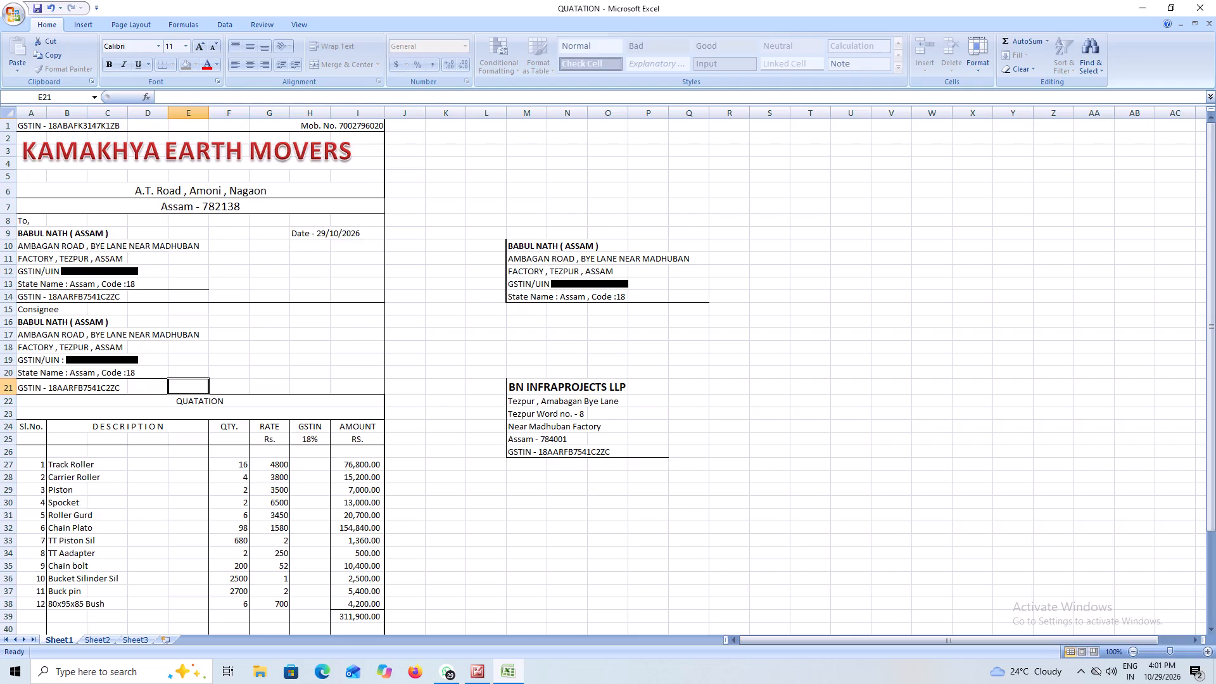
Reduce the workbook window so the quotation's item table sits beside the photographed parts list.
scroll(111, 486, down, 3)
click(1169, 8)
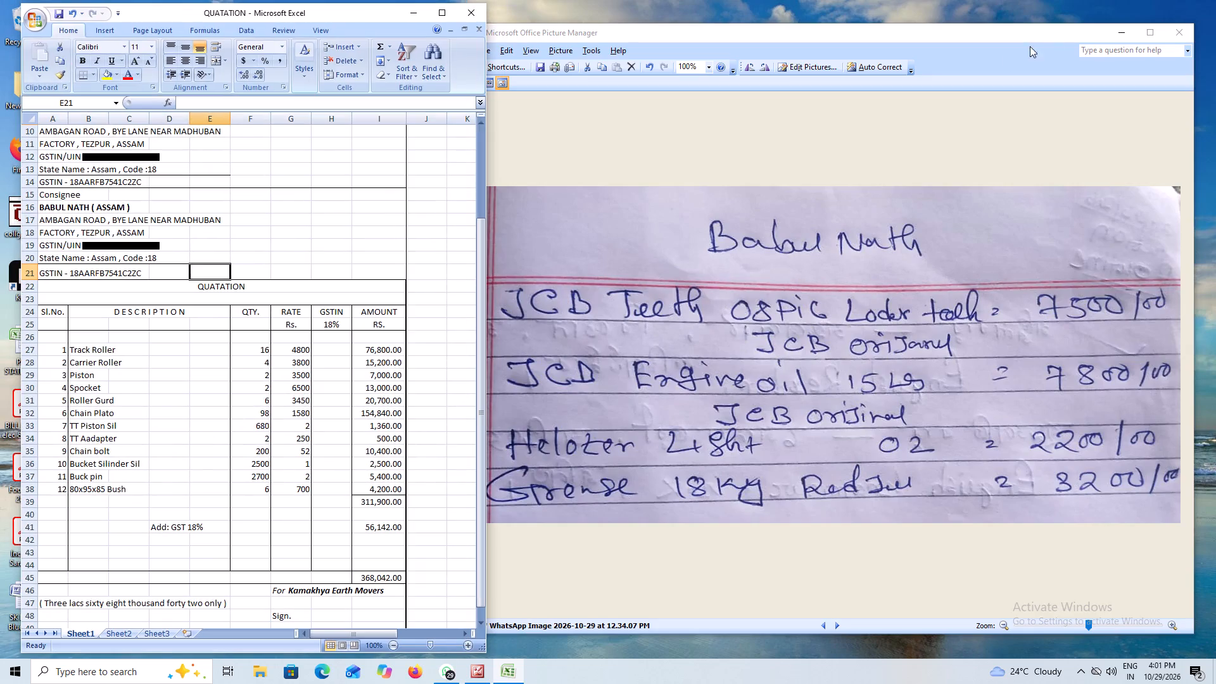
Clear the serial numbers and descriptions of items 2 to 12 in the quotation table.
click(91, 348)
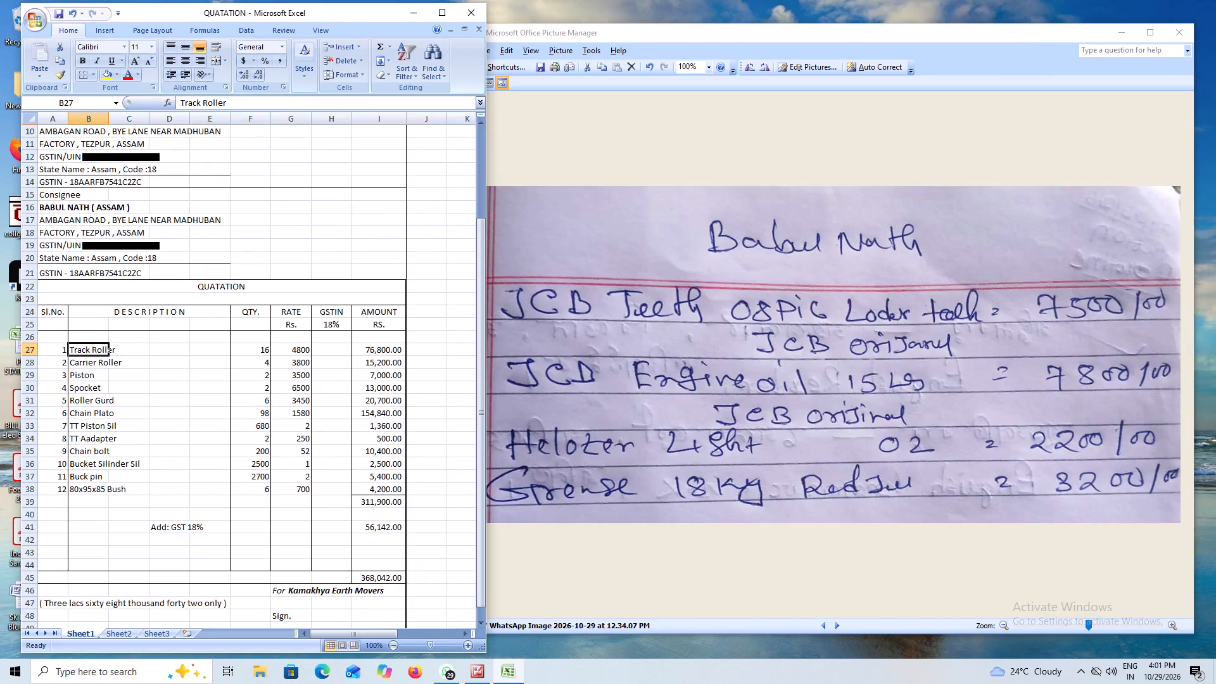
drag(63, 361, 106, 423)
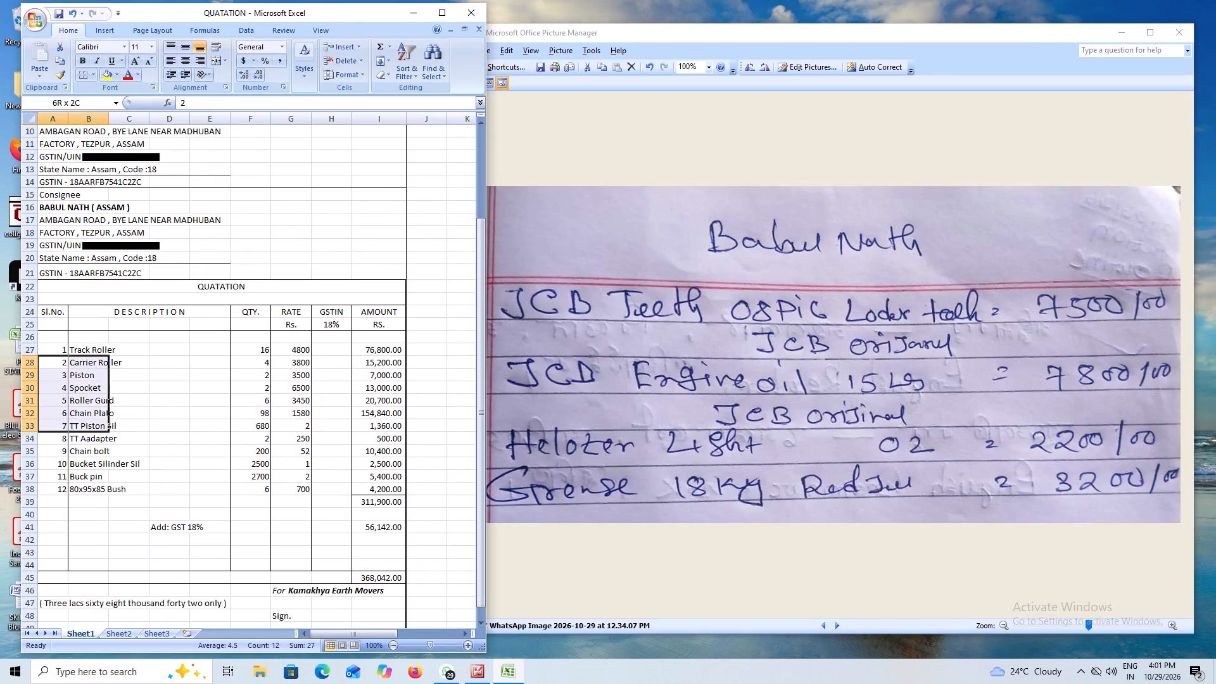
drag(106, 423, 127, 491)
key(Delete)
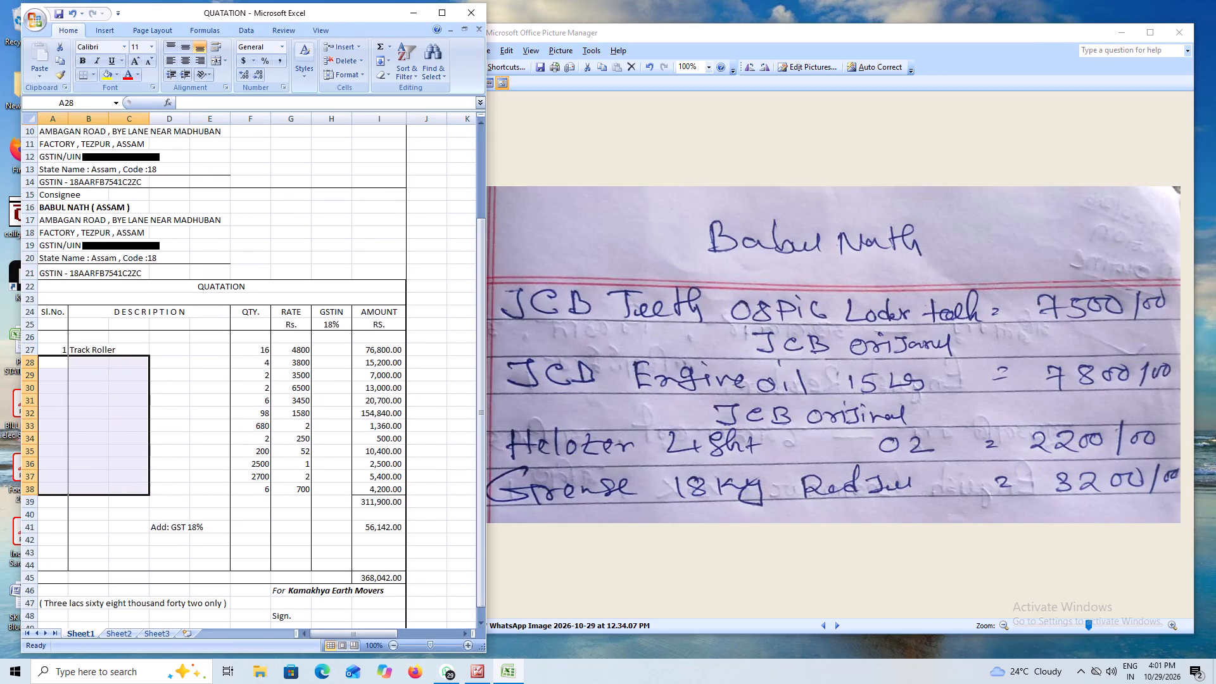
Replace the first item's description with "JCB Teeth 0" and set its quantity to 8.
click(95, 350)
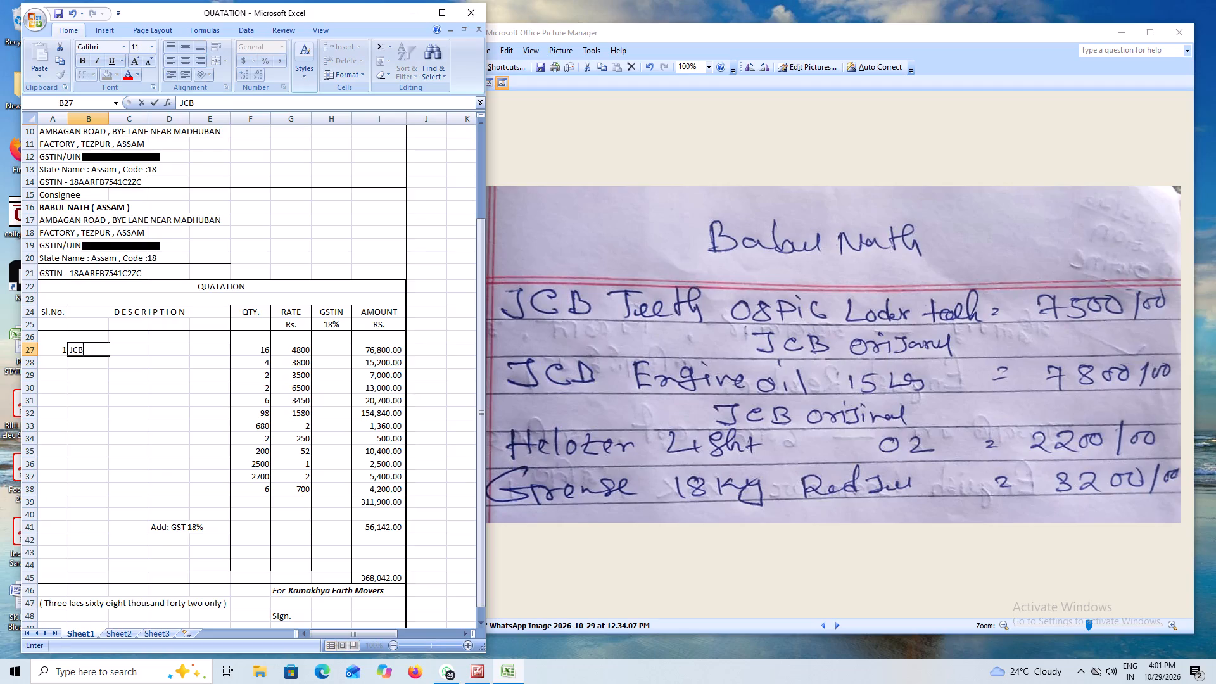
text(eeth)
key(space)
key(0)
click(262, 346)
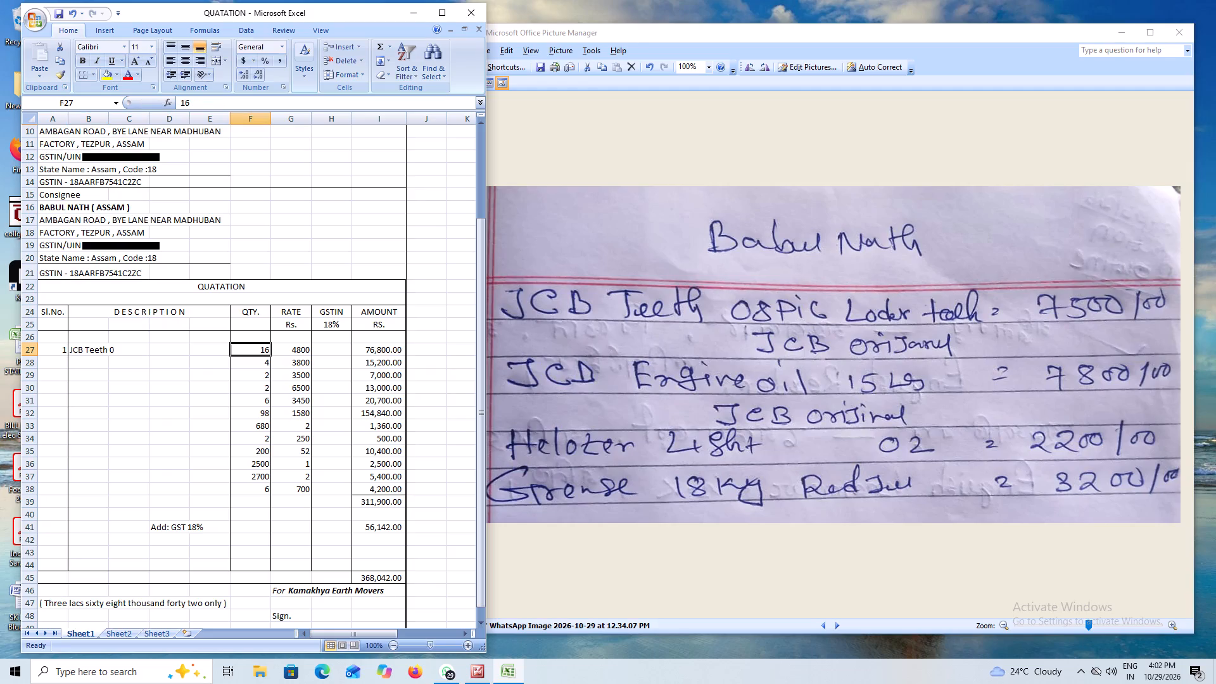
key(8)
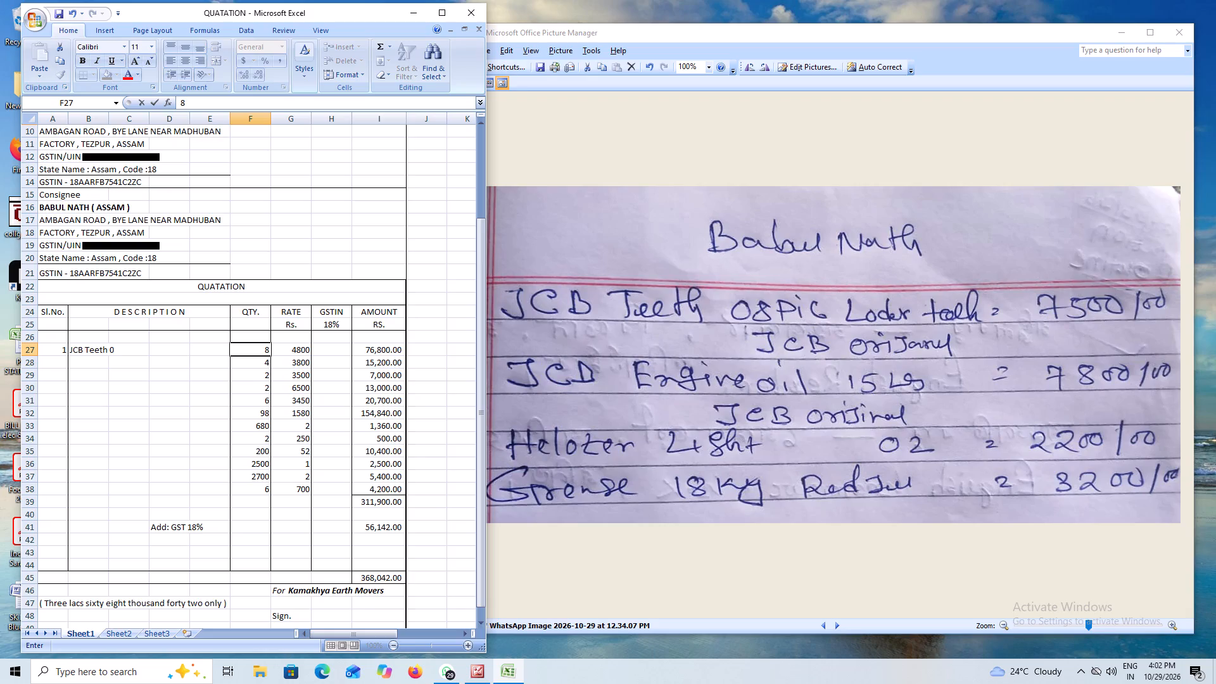
click(377, 353)
Clear all the item rates in the RATE column, rows 27 to 38.
drag(301, 351, 279, 488)
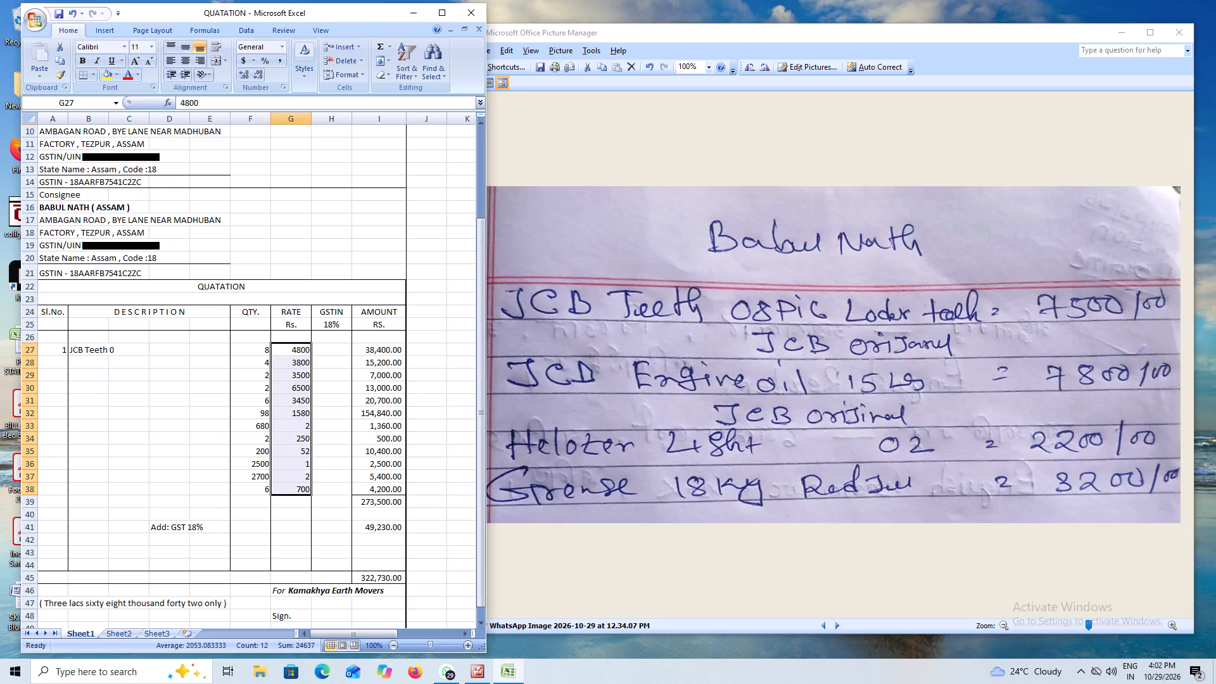
key(Delete)
Replace the amount formula of the JCB Teeth item with the value 7500.
click(381, 352)
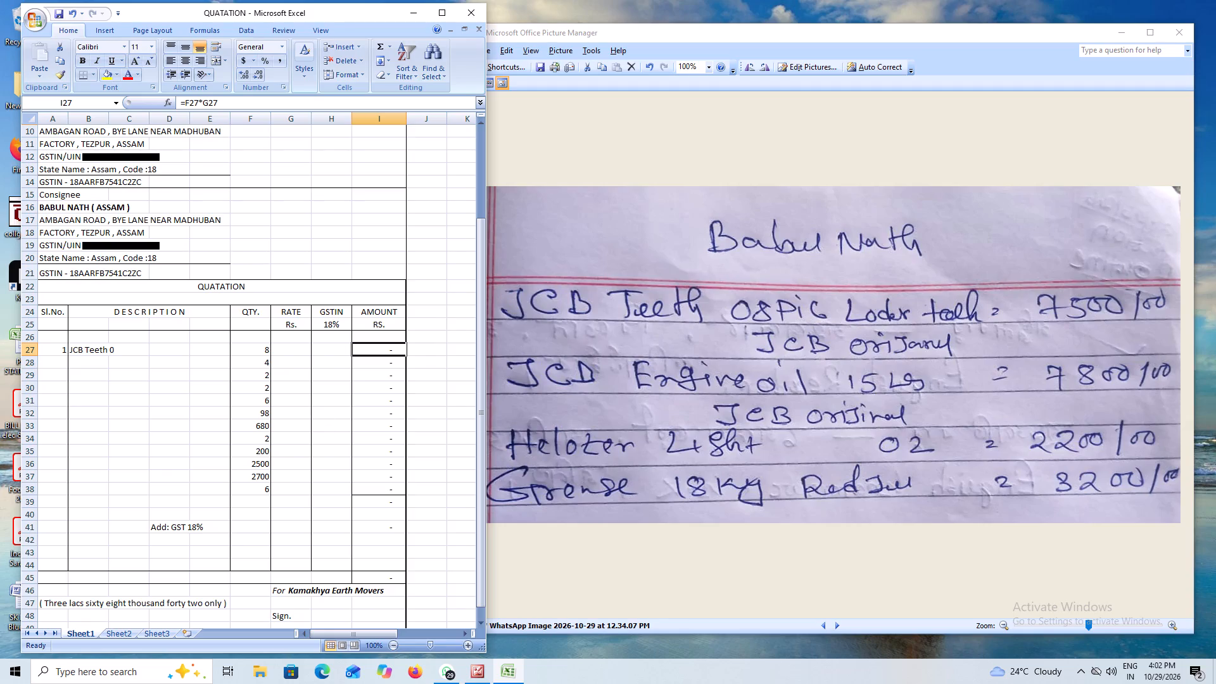
text(7500)
click(121, 395)
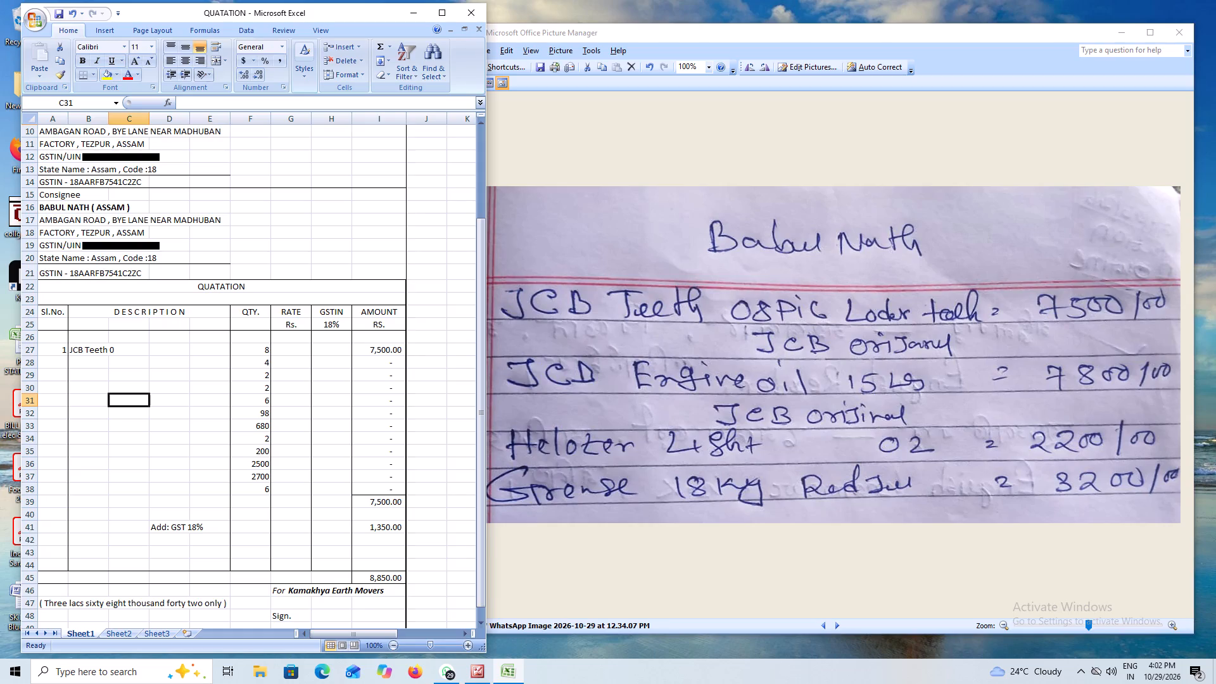
Clear the old quantities below the JCB Teeth item in the QTY. column.
drag(261, 361, 263, 495)
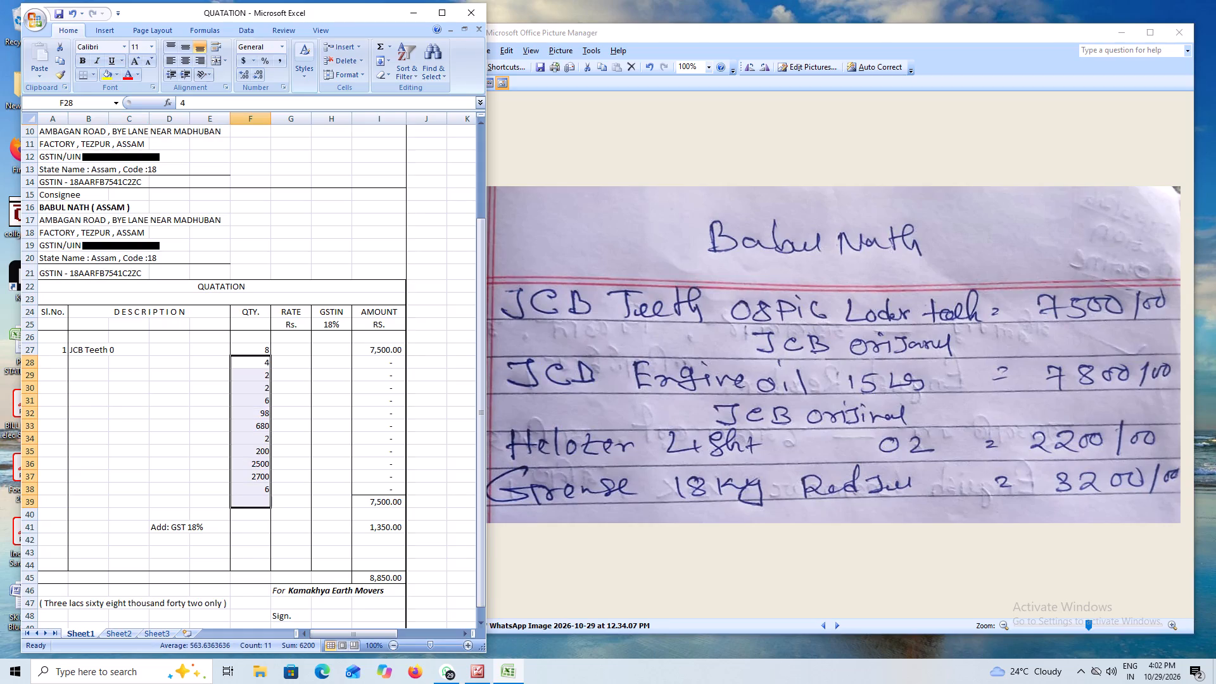
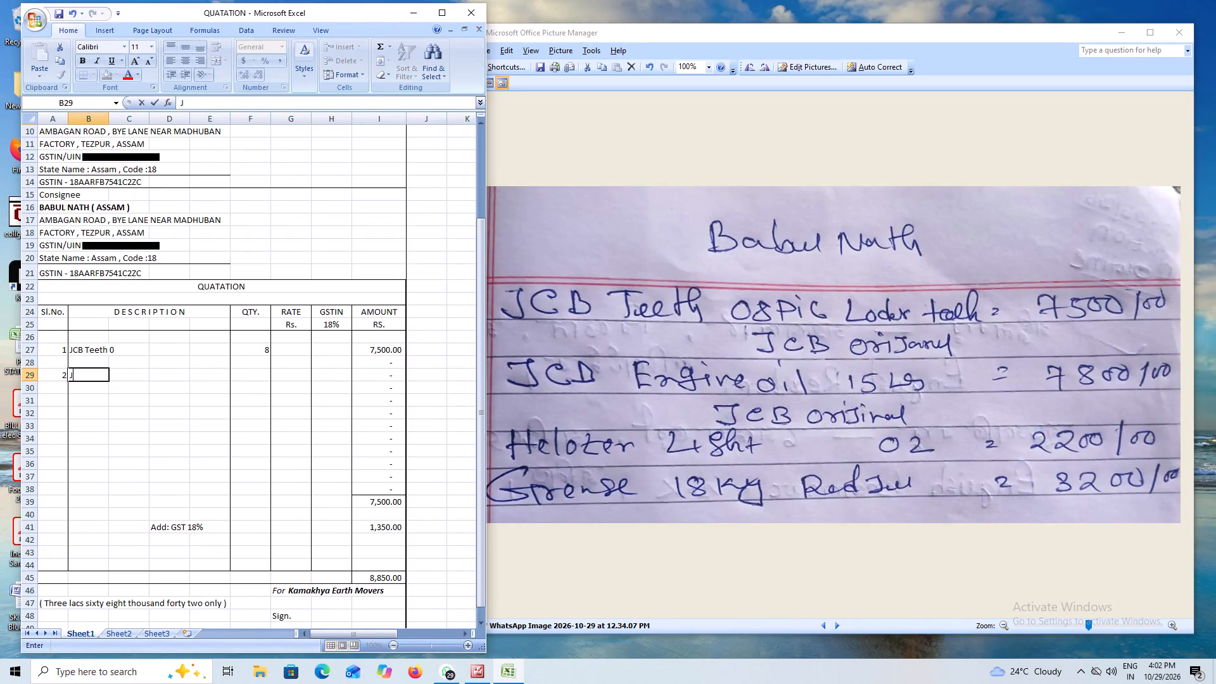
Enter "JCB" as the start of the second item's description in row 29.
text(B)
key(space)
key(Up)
Change the first item's description to "JCB Teeth ( Original)".
key(Up)
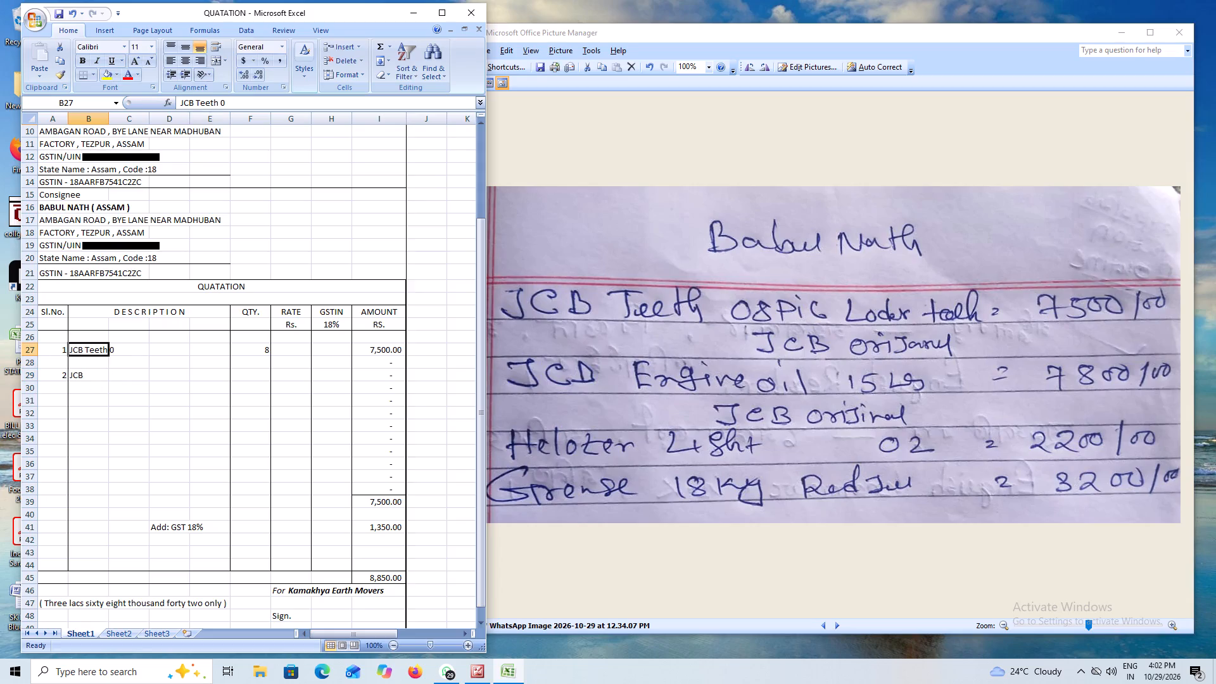
drag(221, 102, 319, 103)
key(Delete)
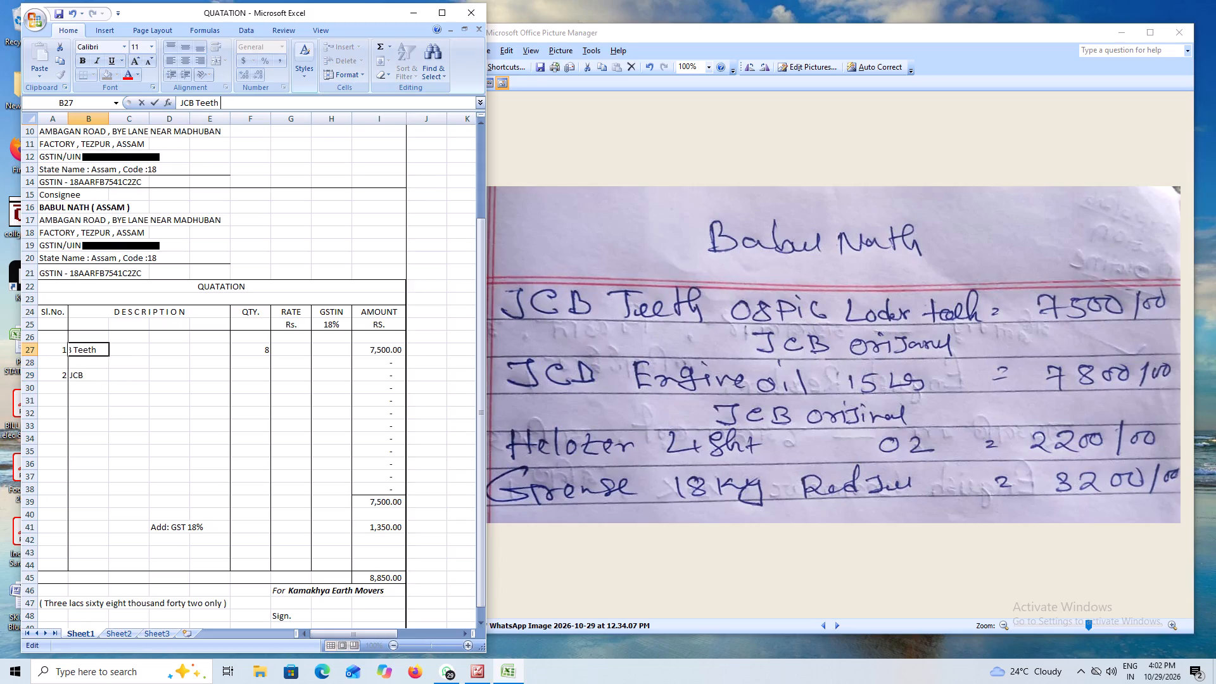
text(()
key(space)
text(RIGINAL)
key(BackSpace)
key(BackSpace)
key(BackSpace)
key(BackSpace)
key(BackSpace)
key(BackSpace)
key(BackSpace)
key(BackSpace)
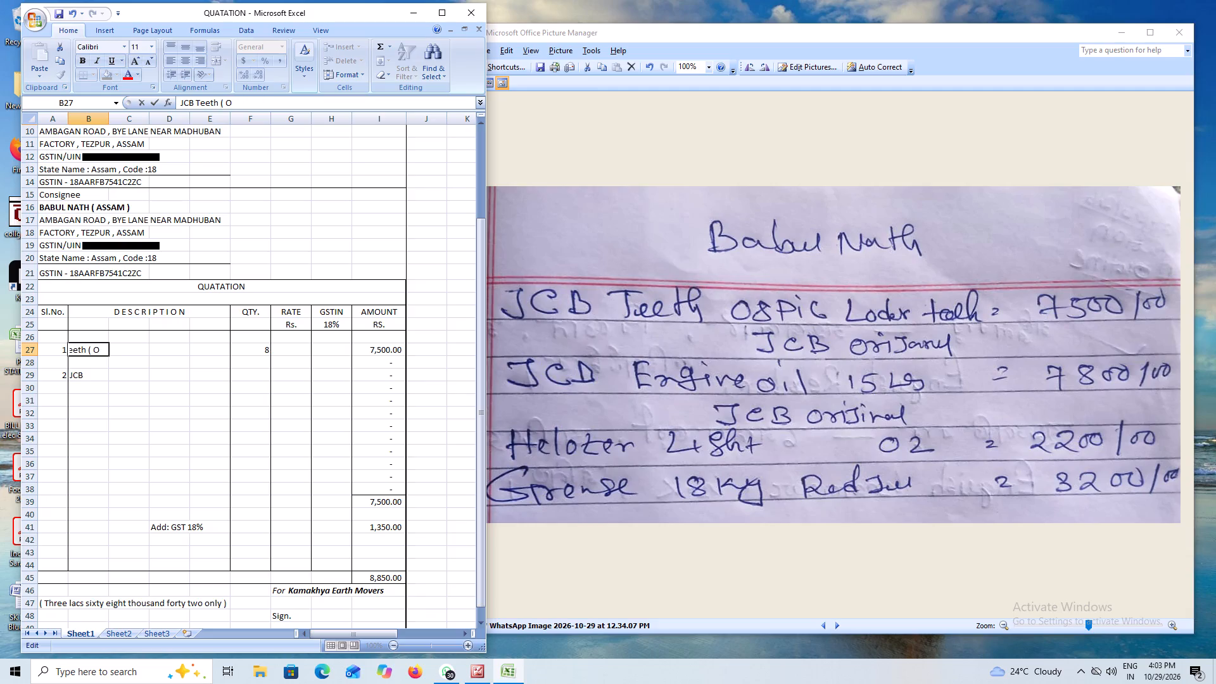
text(rig)
text(inal)
key(shift+parenright)
key(Return)
Enter "JCB Engine Oil" as the second item's description in row 29.
key(Return)
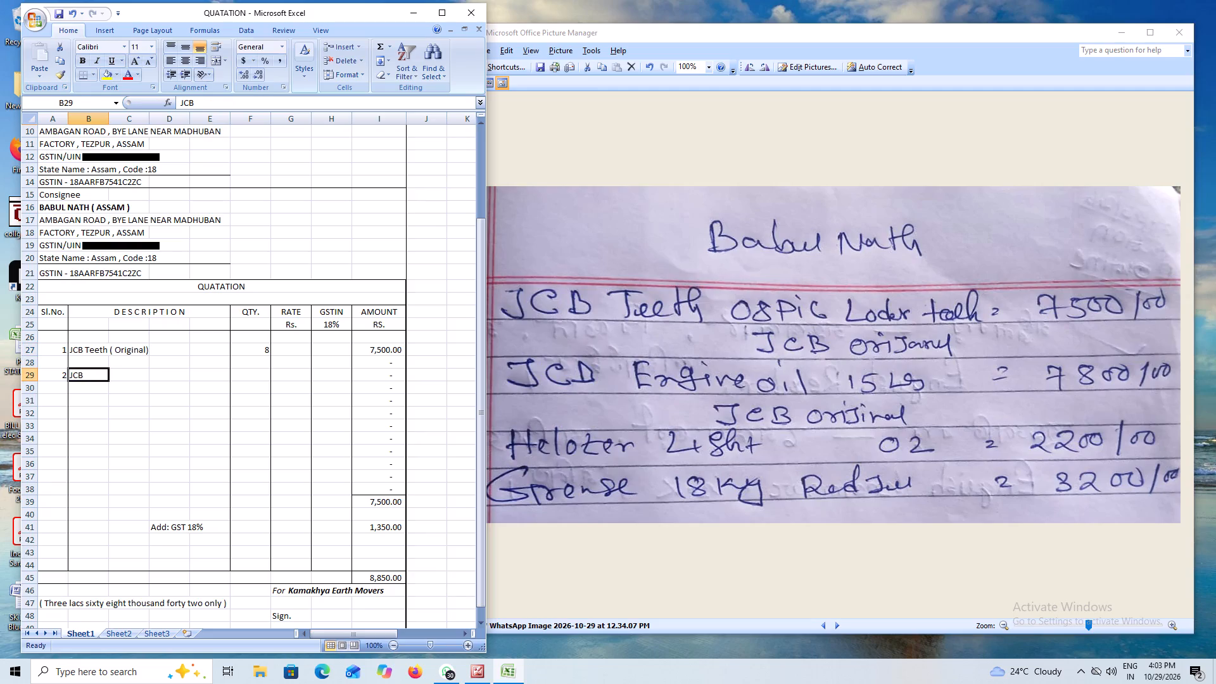
key(j)
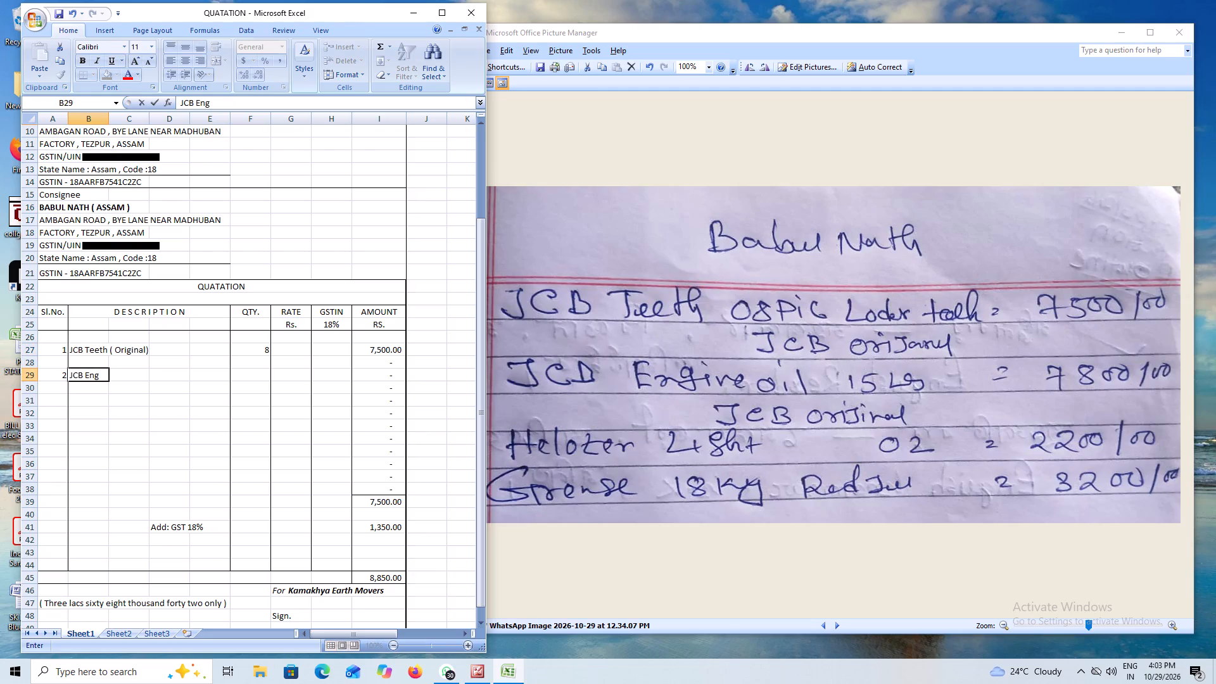
text(ine)
key(space)
key(Tab)
Enter "15 Ltr." as the quantity of the JCB Engine Oil item.
key(Tab)
key(Tab)
key(Tab)
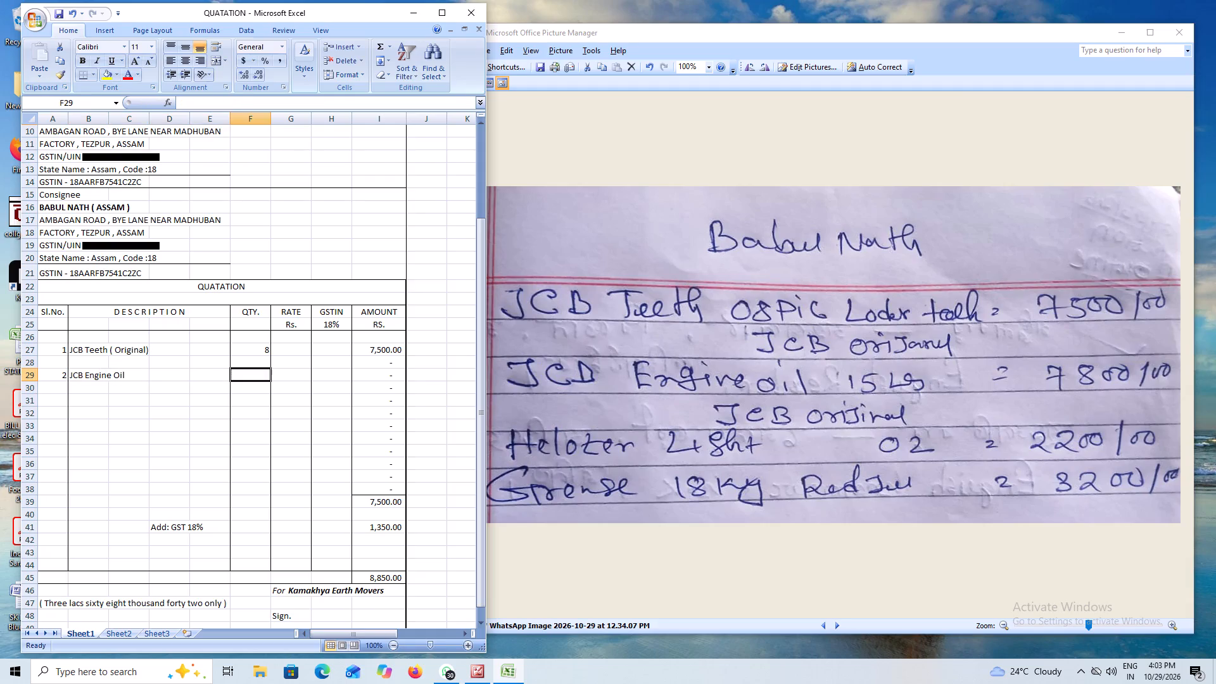
text(15)
key(space)
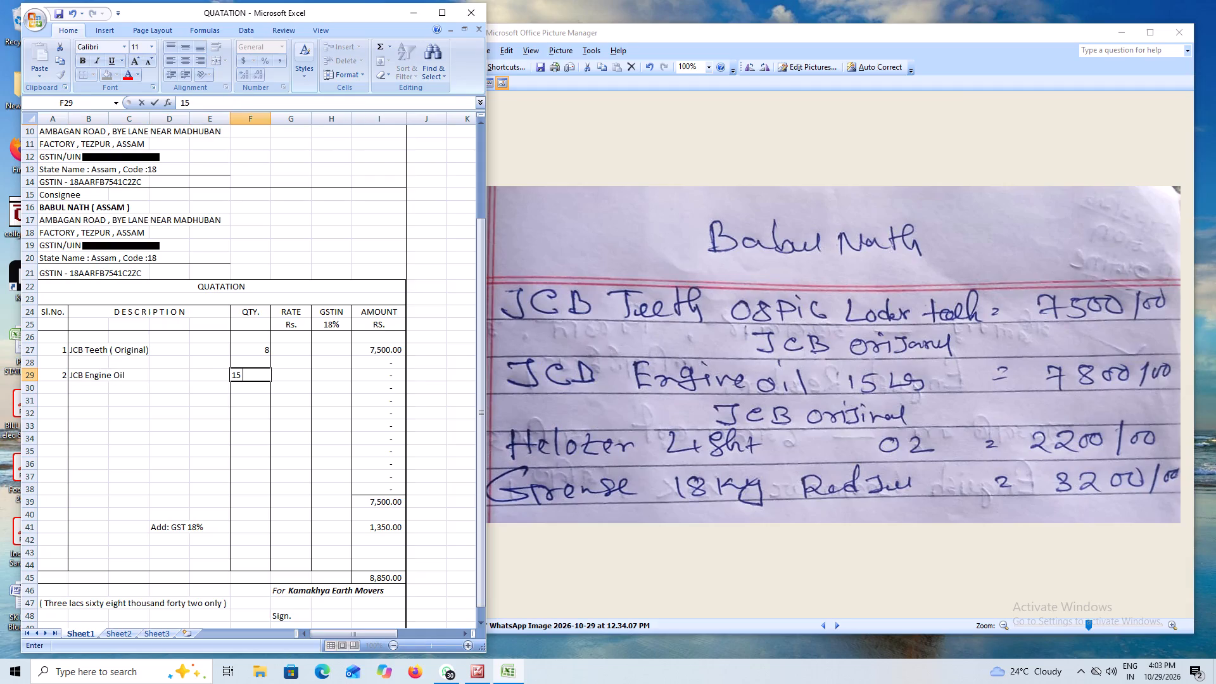
text(tr.)
key(Up)
Change the quantity of the JCB Teeth item to "8 pcs.".
key(Up)
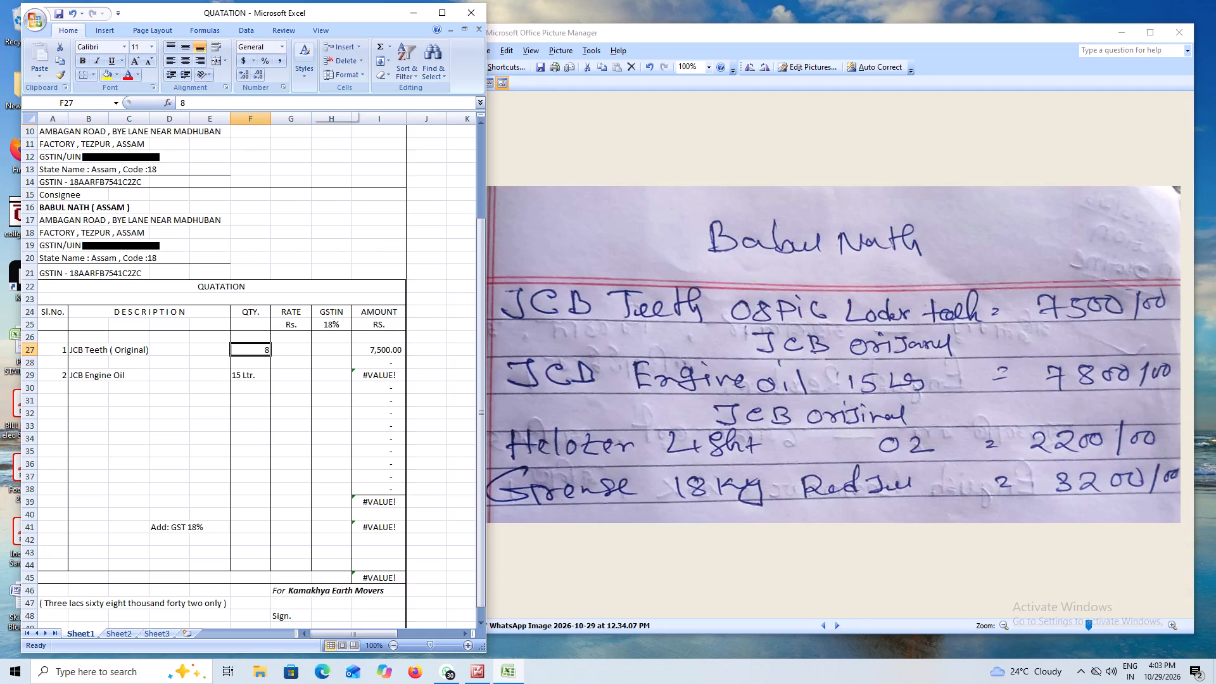
text(8 p)
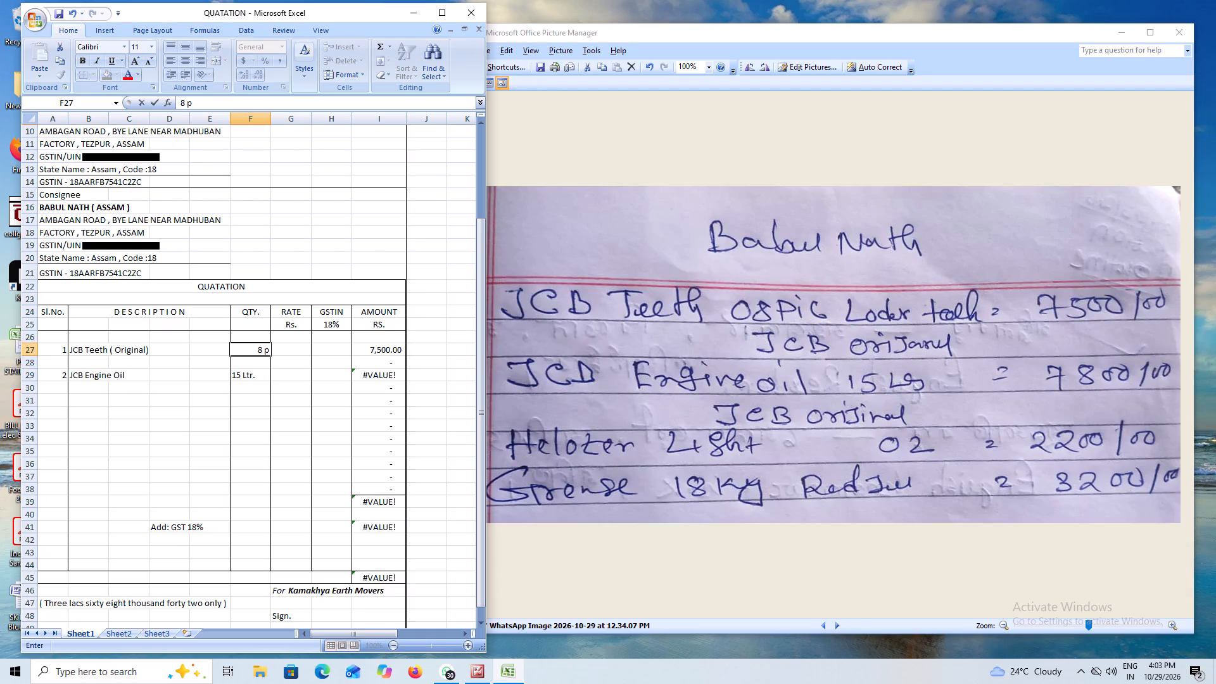
text(cs.)
key(space)
click(68, 444)
Clear the amount formula of the JCB Engine Oil item in row 29.
click(382, 374)
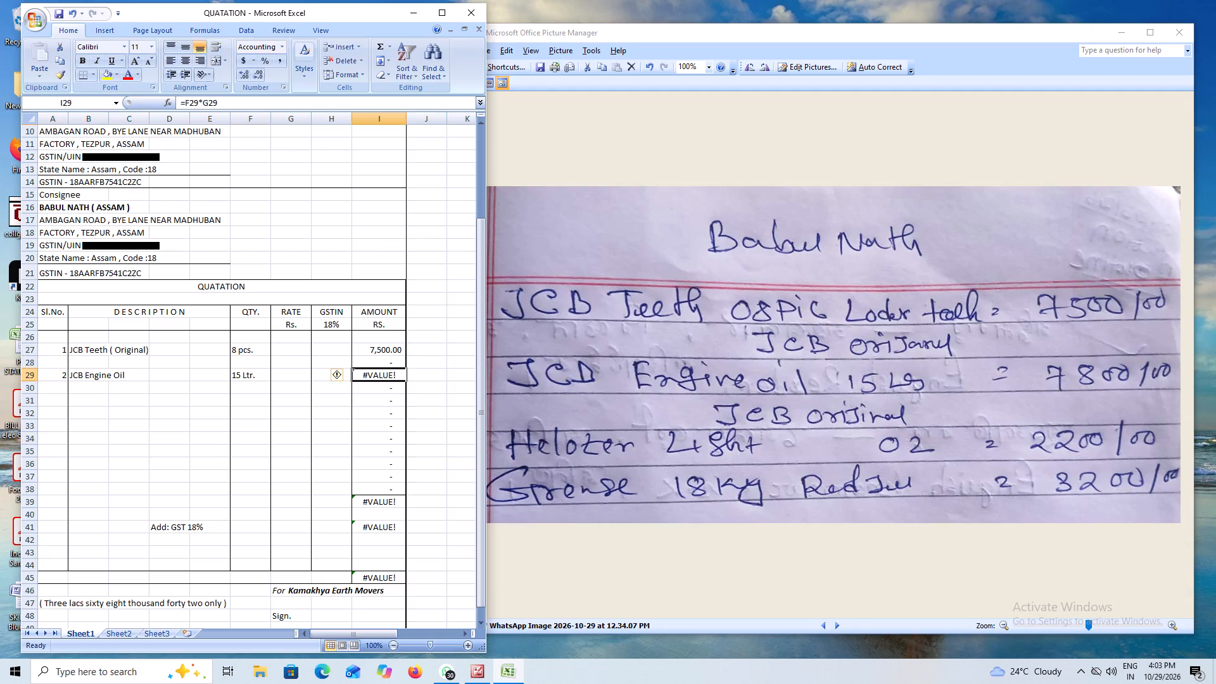
key(Delete)
click(273, 439)
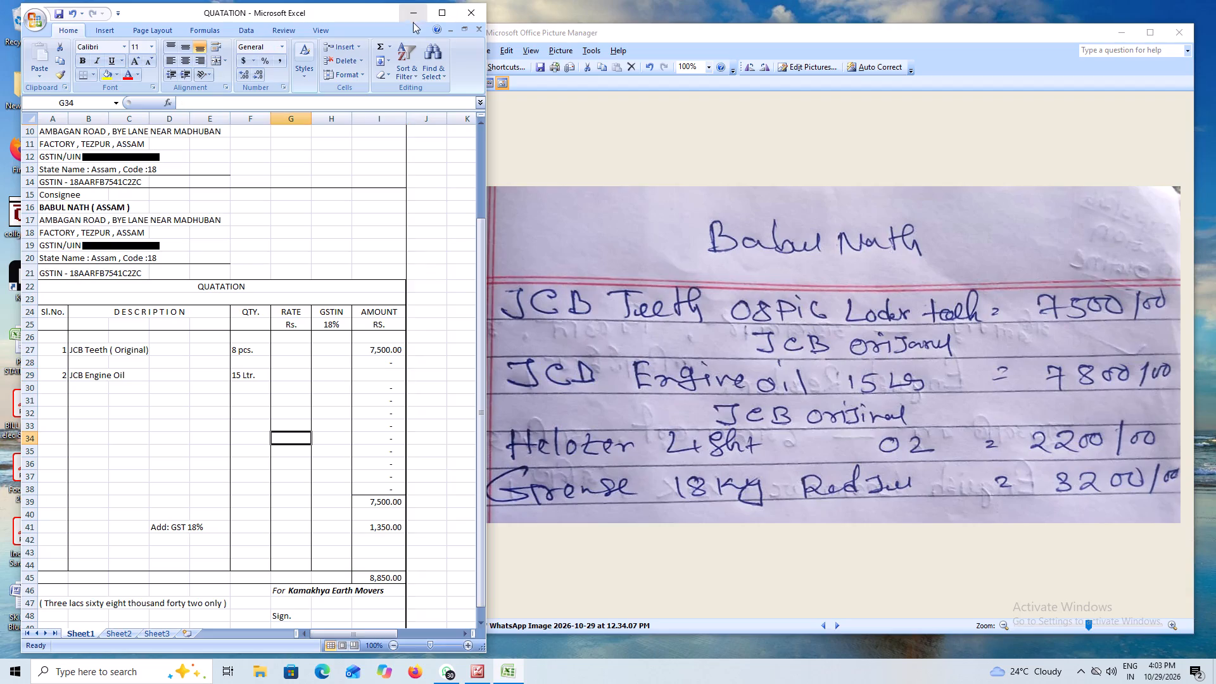
Minimize the quotation workbook's window.
click(412, 13)
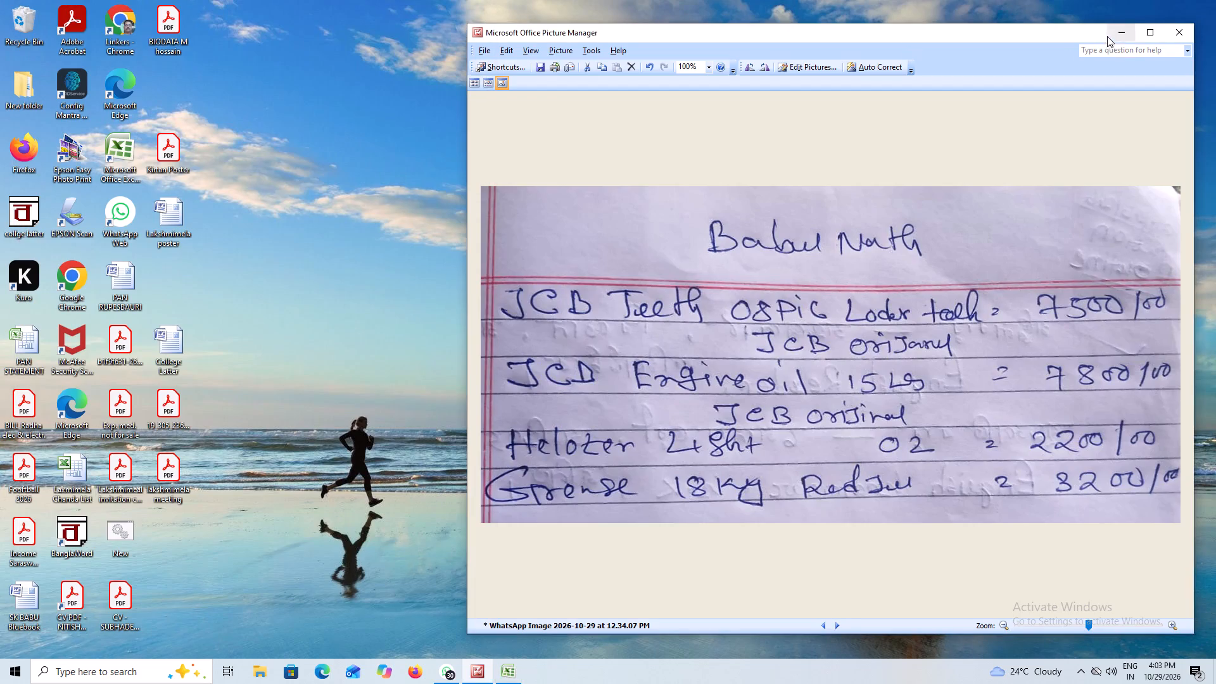
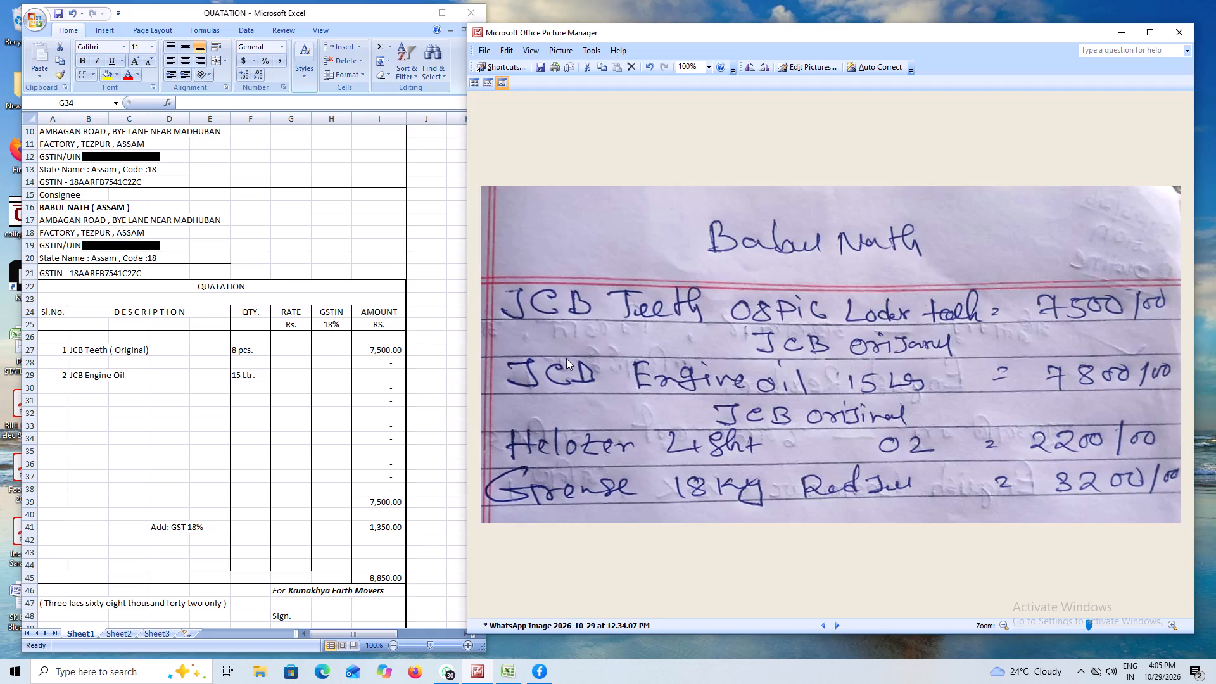
Switch back to the Excel quotation and enter 7800 as the amount of the JCB Engine Oil item in row 29.
click(373, 373)
click(379, 373)
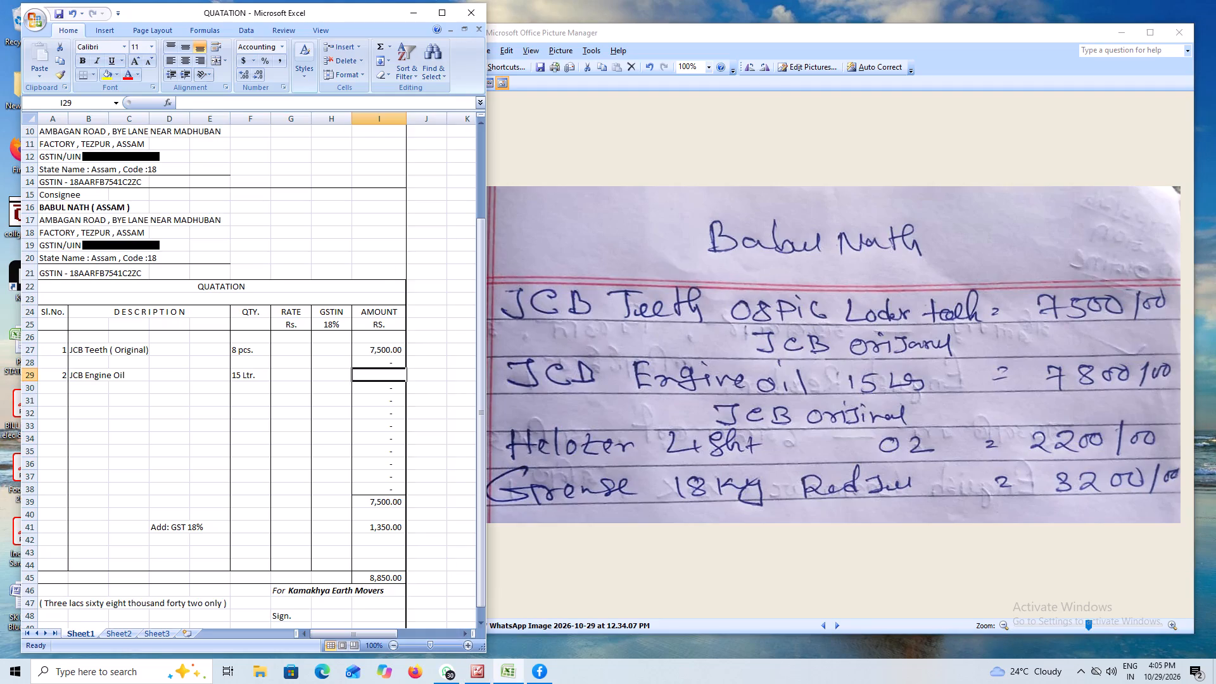
click(395, 365)
key(Delete)
click(377, 377)
text(7800)
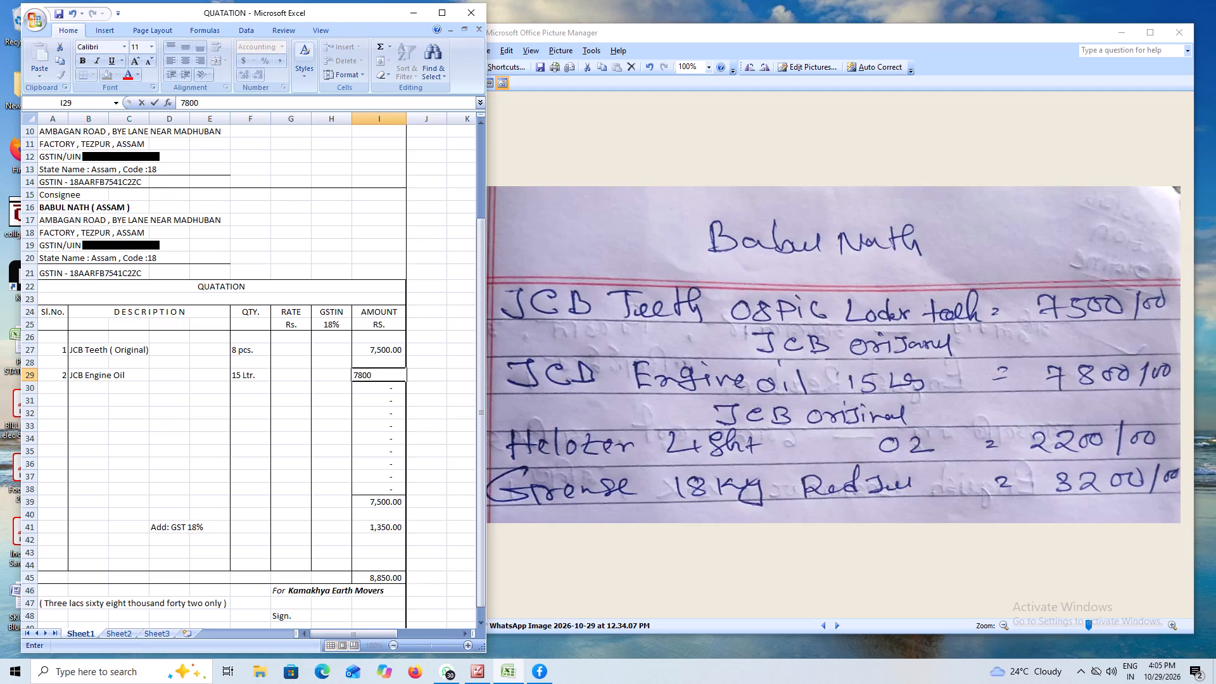
Append "( Original )" to the JCB Engine Oil description in row 29.
click(80, 376)
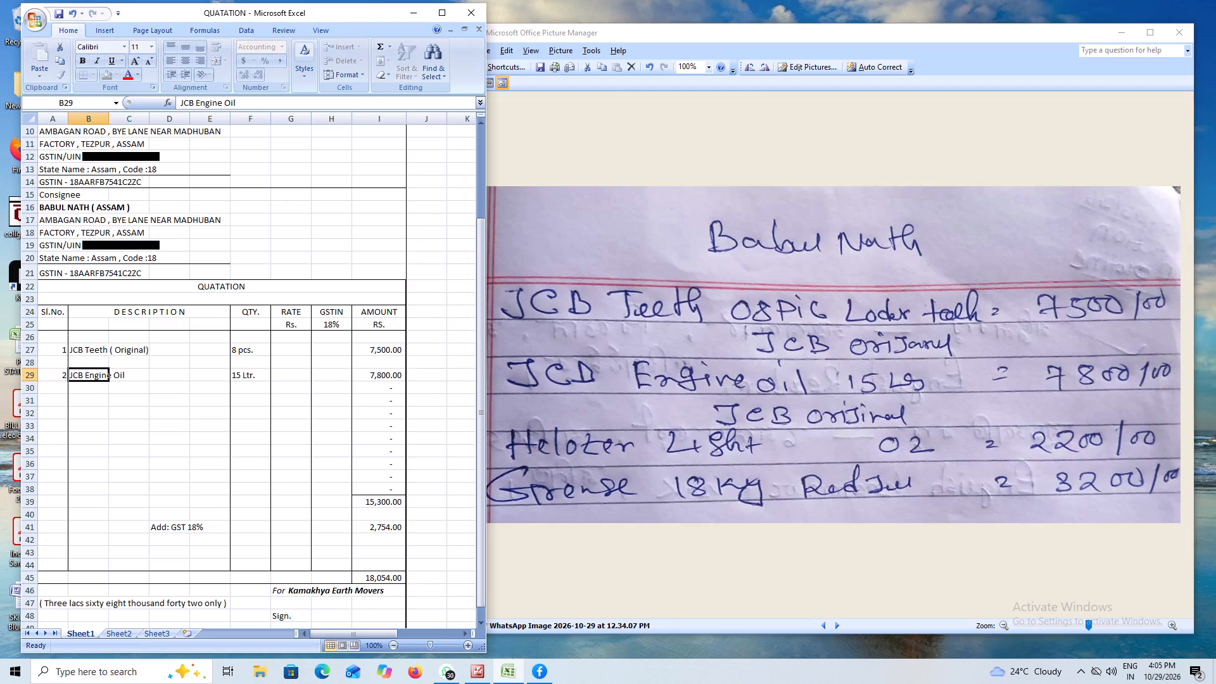
click(250, 106)
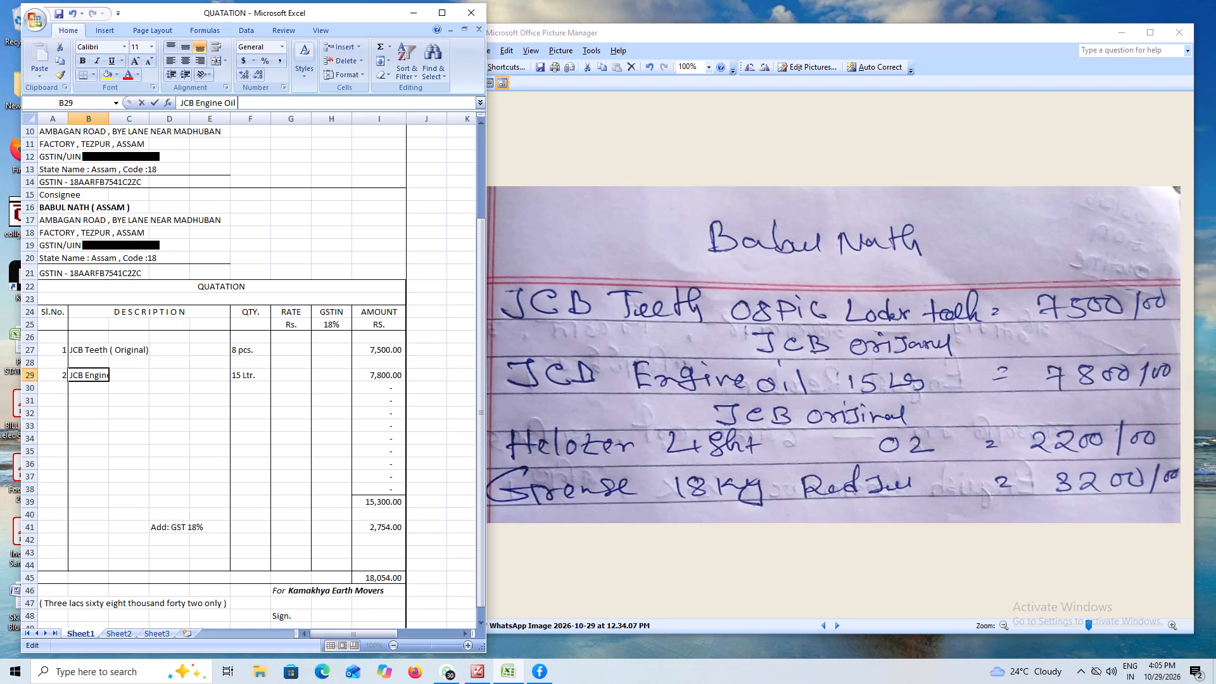
text(()
key(space)
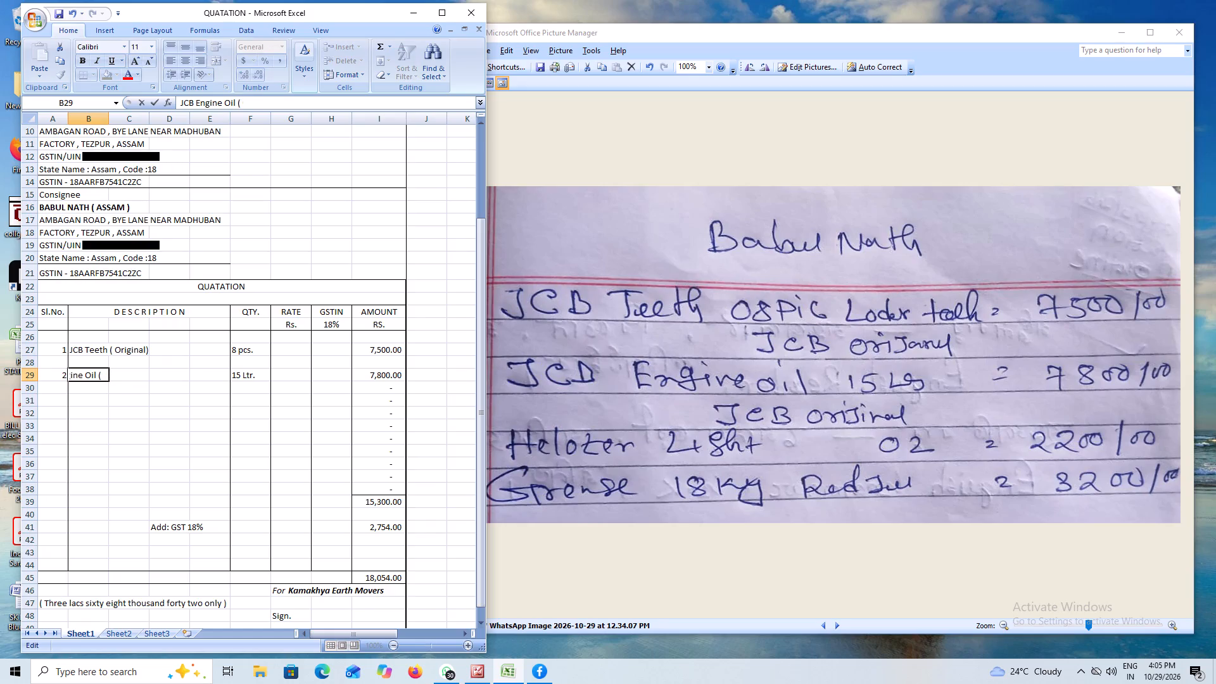
text(riginal)
key(space)
text())
key(Return)
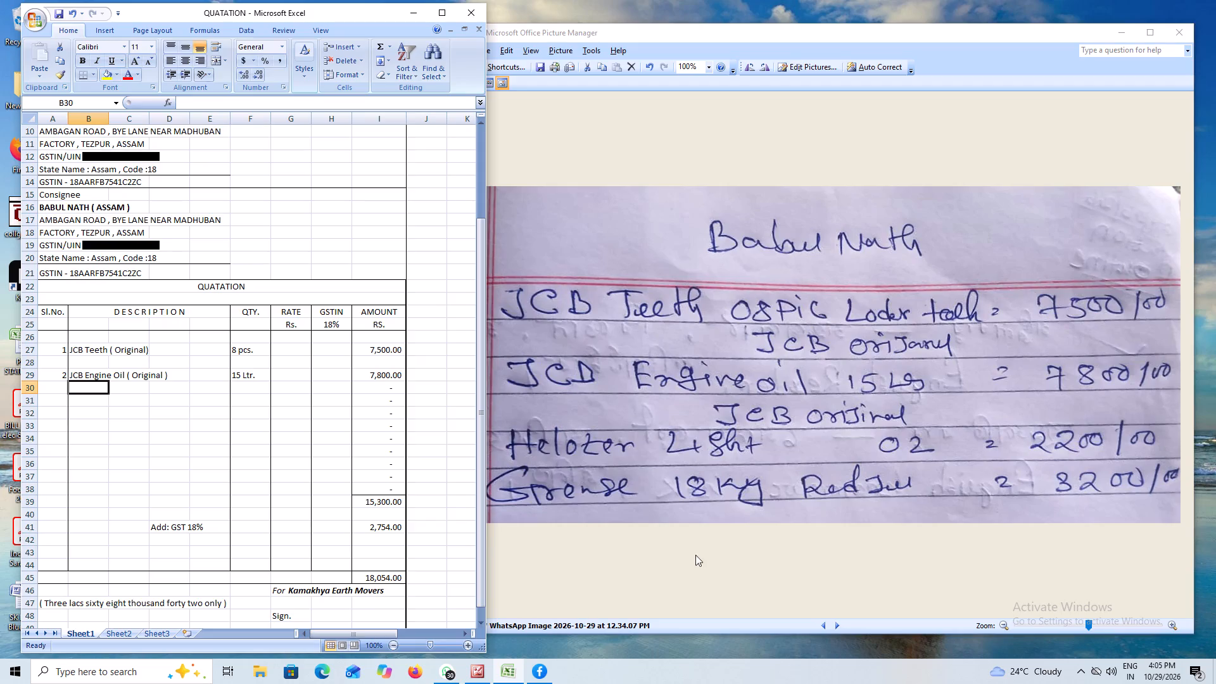
Add serial number 3 with the description "Holter Light" in row 32 of the quotation.
click(59, 408)
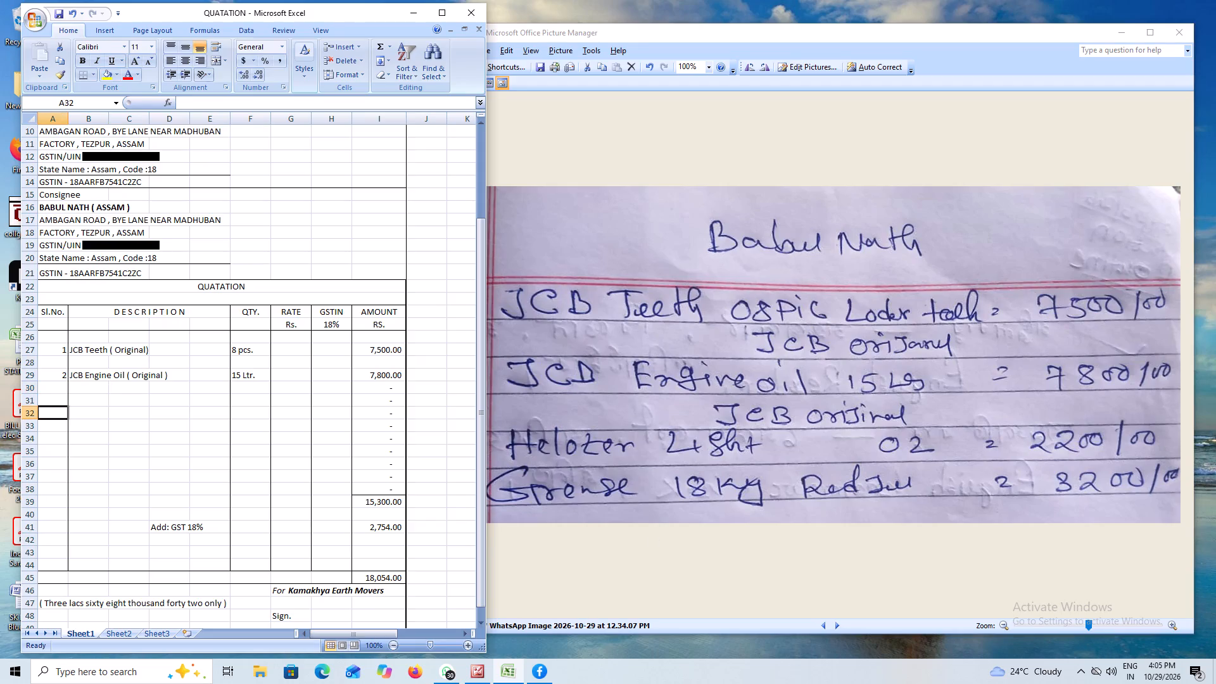
text(3.)
key(Tab)
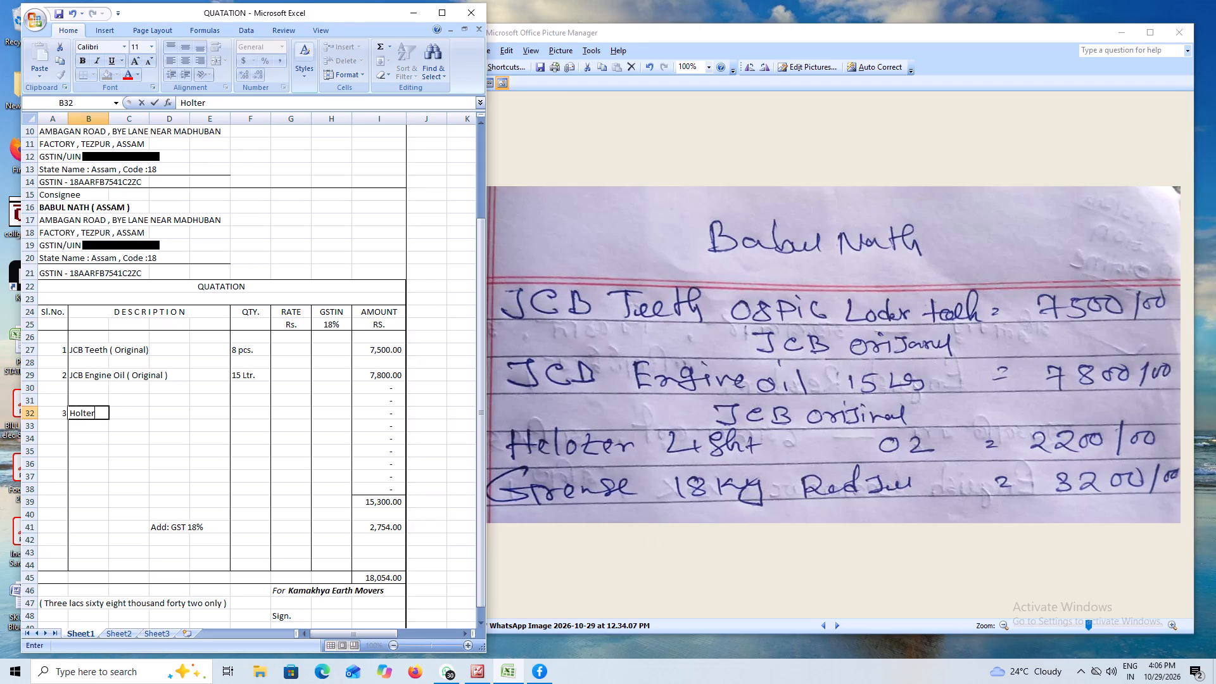
key(space)
text(l)
key(i)
text(ght)
key(Tab)
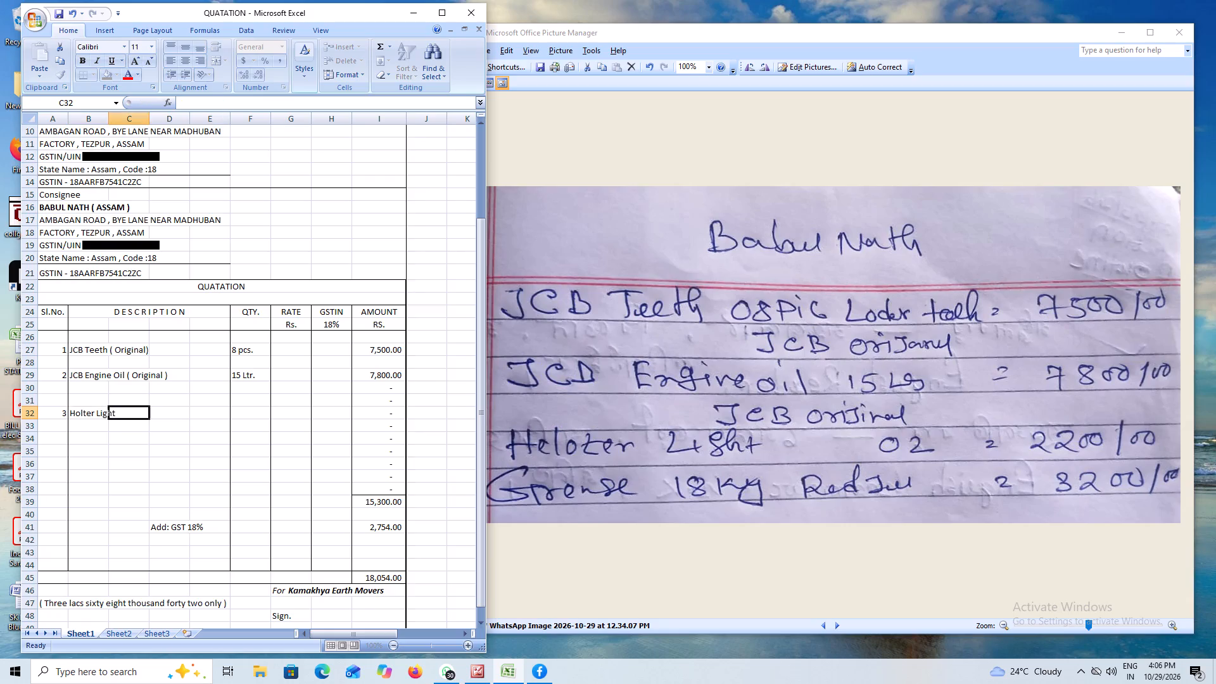
Enter "2 pcs." as the quantity and 2200 as the amount of the Holter Light item.
key(Tab)
key(Tab)
key(Tab)
text(2)
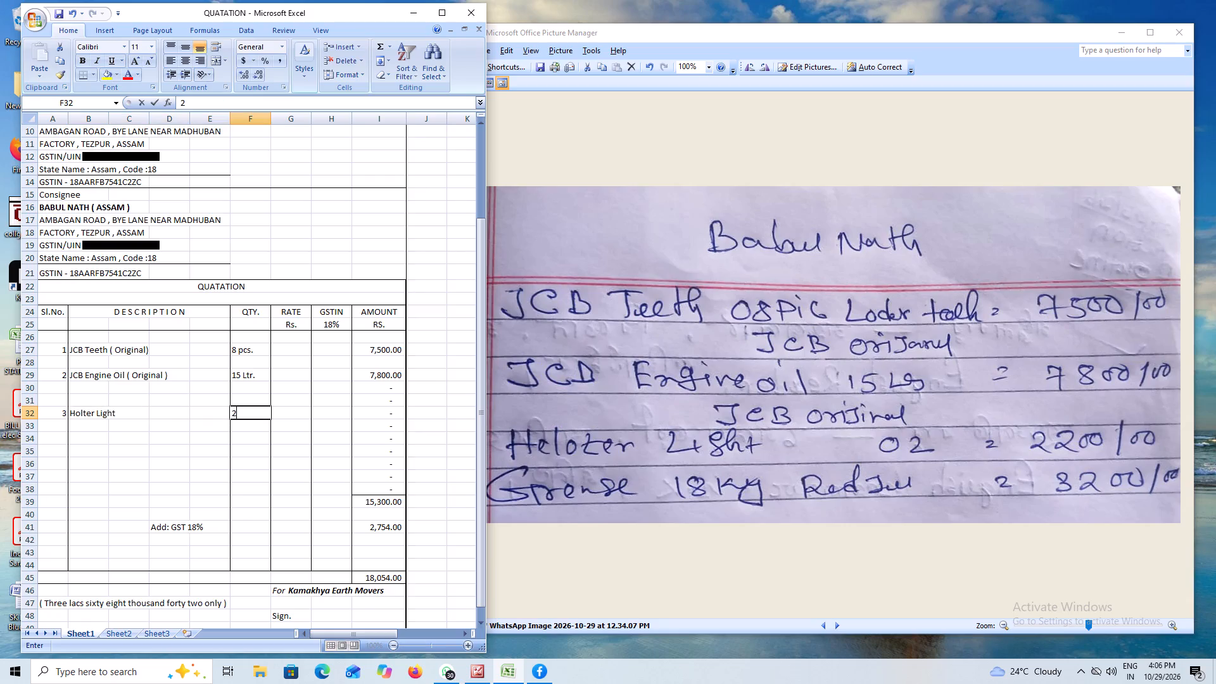
key(space)
text(pcs.)
key(Tab)
key(Tab)
key(Tab)
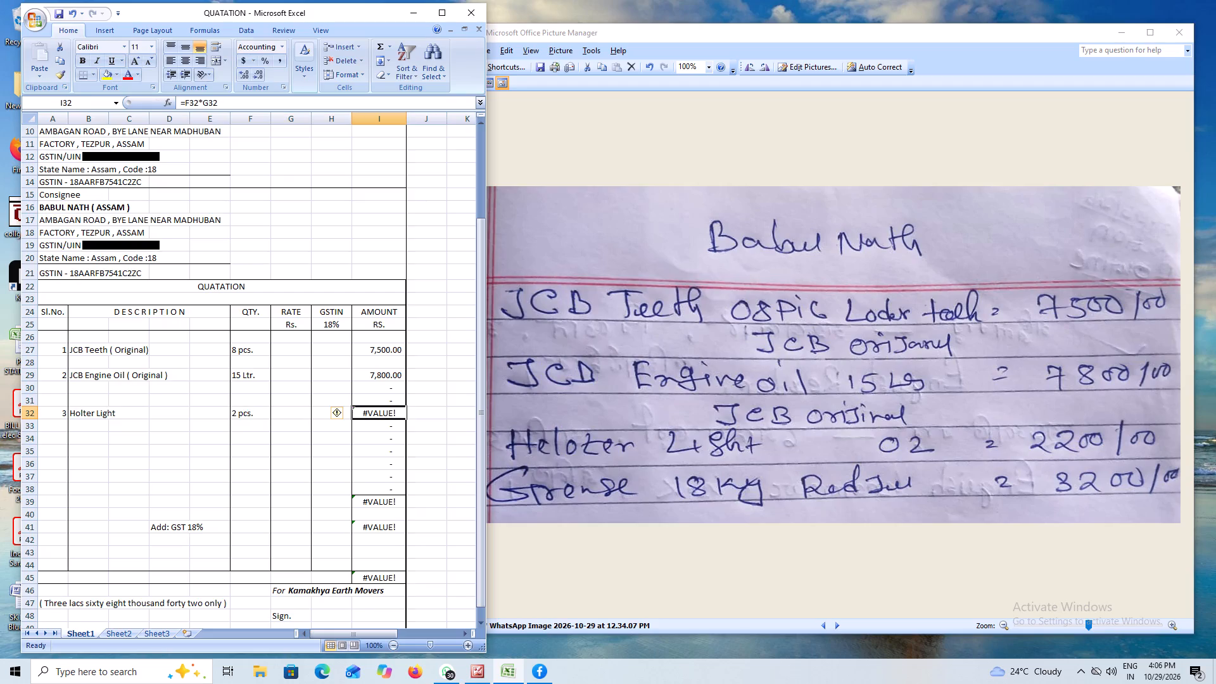
text(2200)
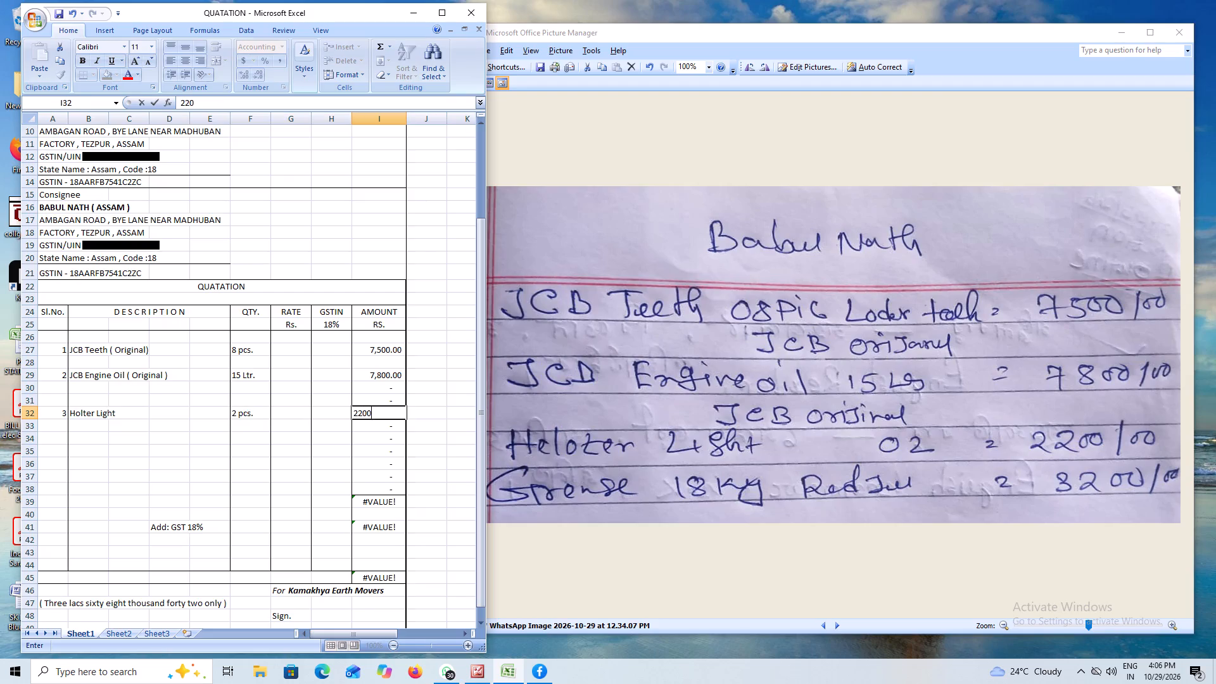
key(Return)
Add serial number 4 with the description "Grease" in row 34 of the quotation.
key(Return)
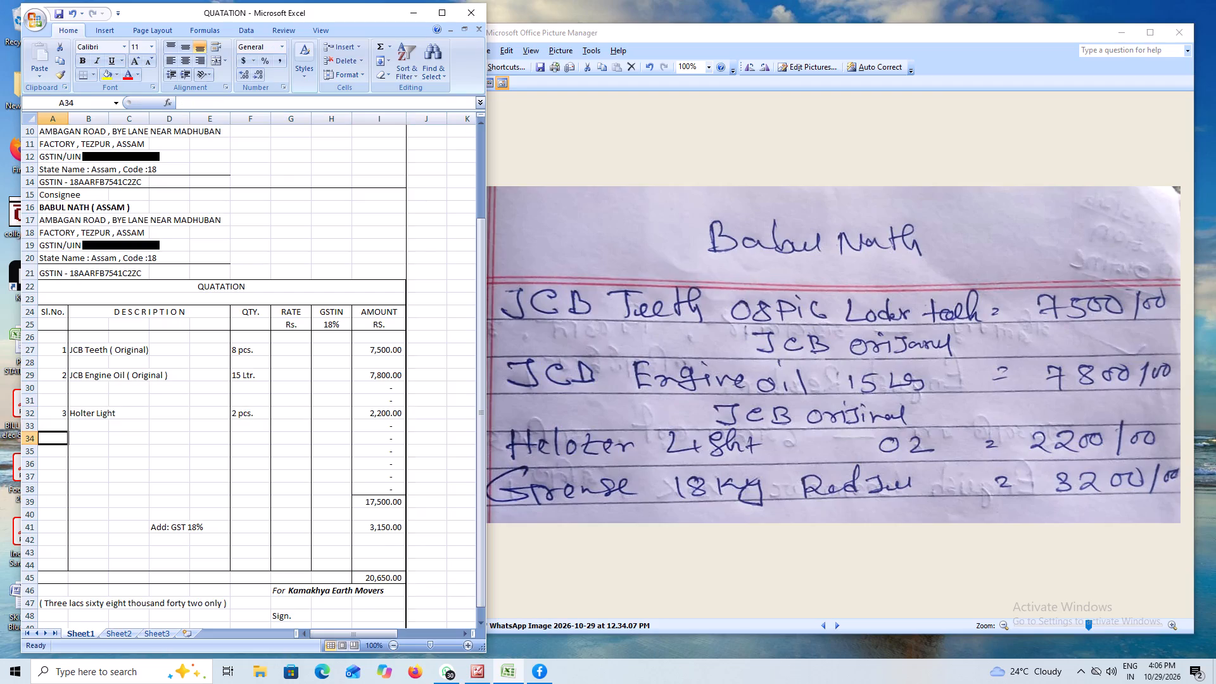
text(4.)
key(Tab)
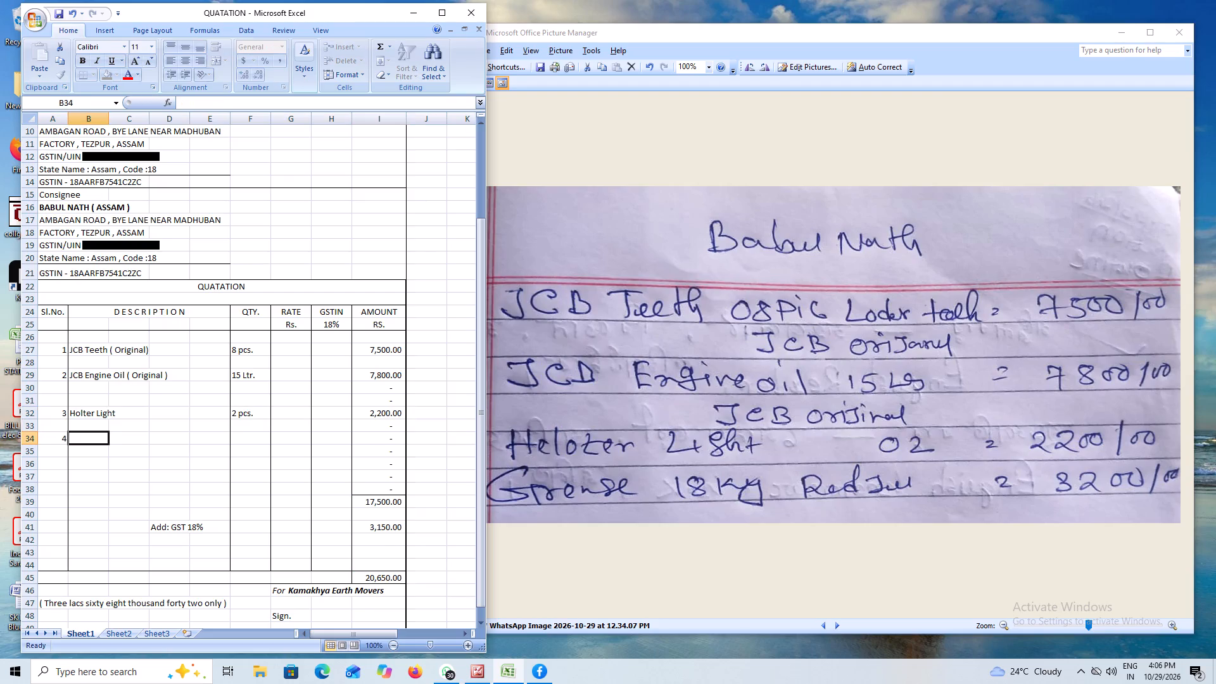
text(Ge)
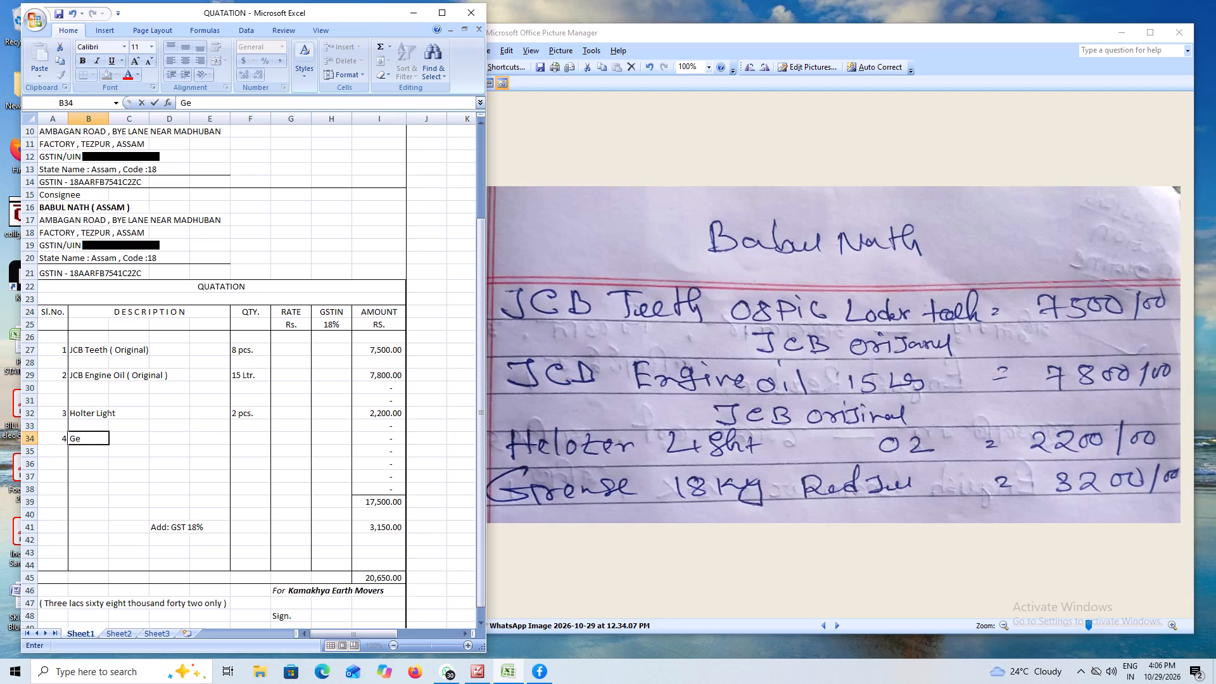
key(BackSpace)
text(re)
text(ase)
key(Tab)
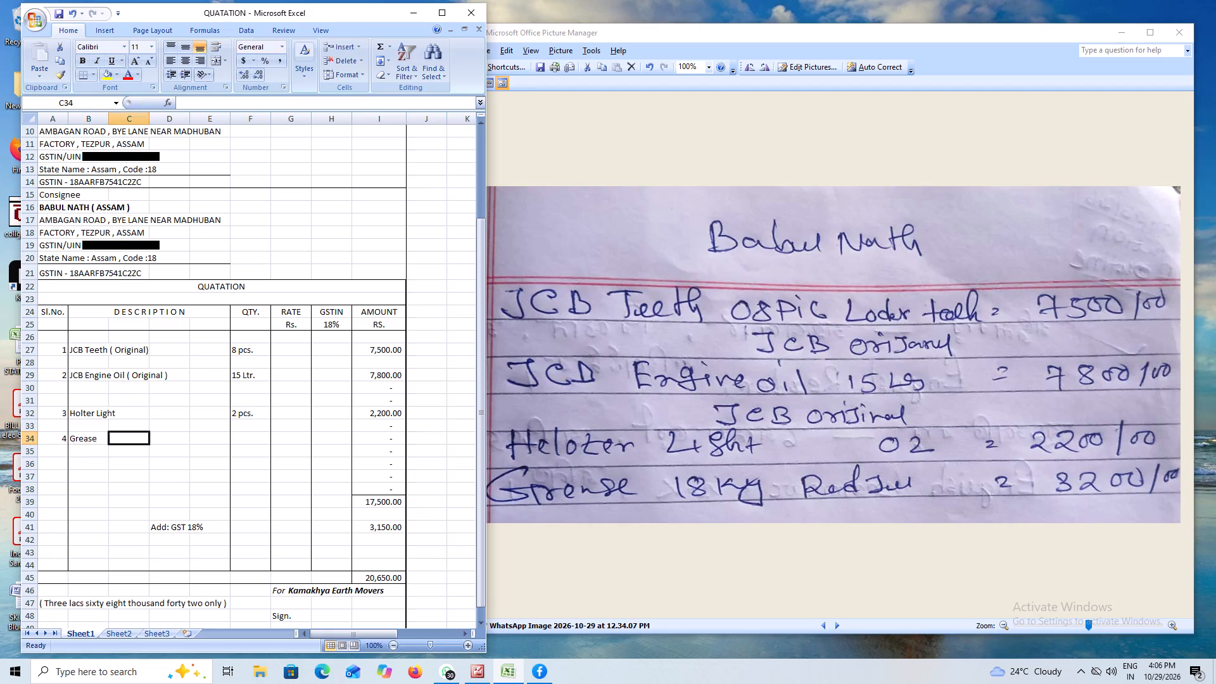
Enter "18 kg." as the quantity and 3200 as the amount of the Grease item.
key(Tab)
key(Tab)
key(Tab)
text(18 k)
text(g.)
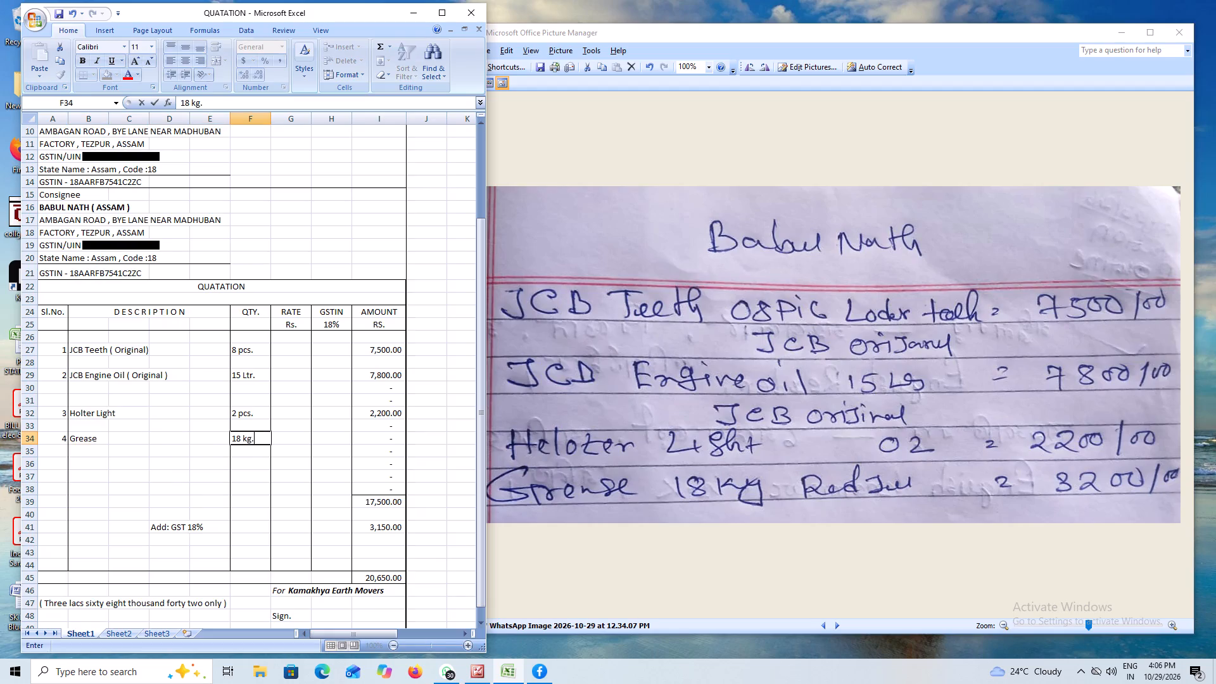
key(Tab)
key(Tab)
key(Tab)
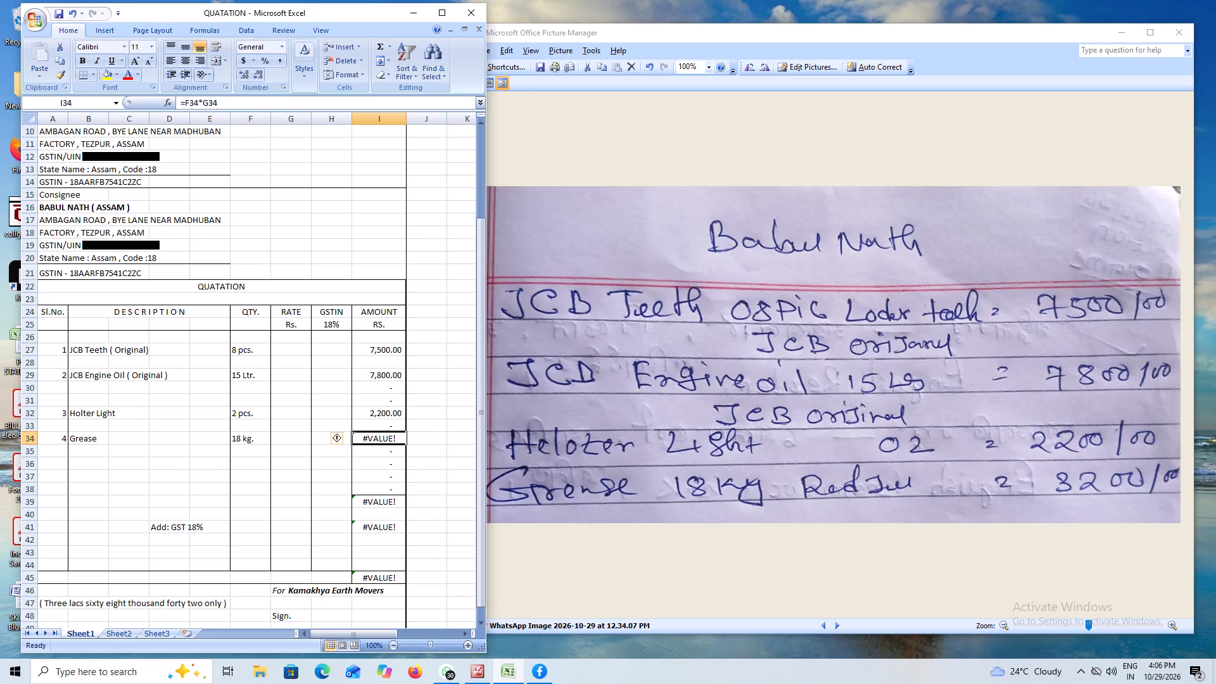
text(3200)
key(Return)
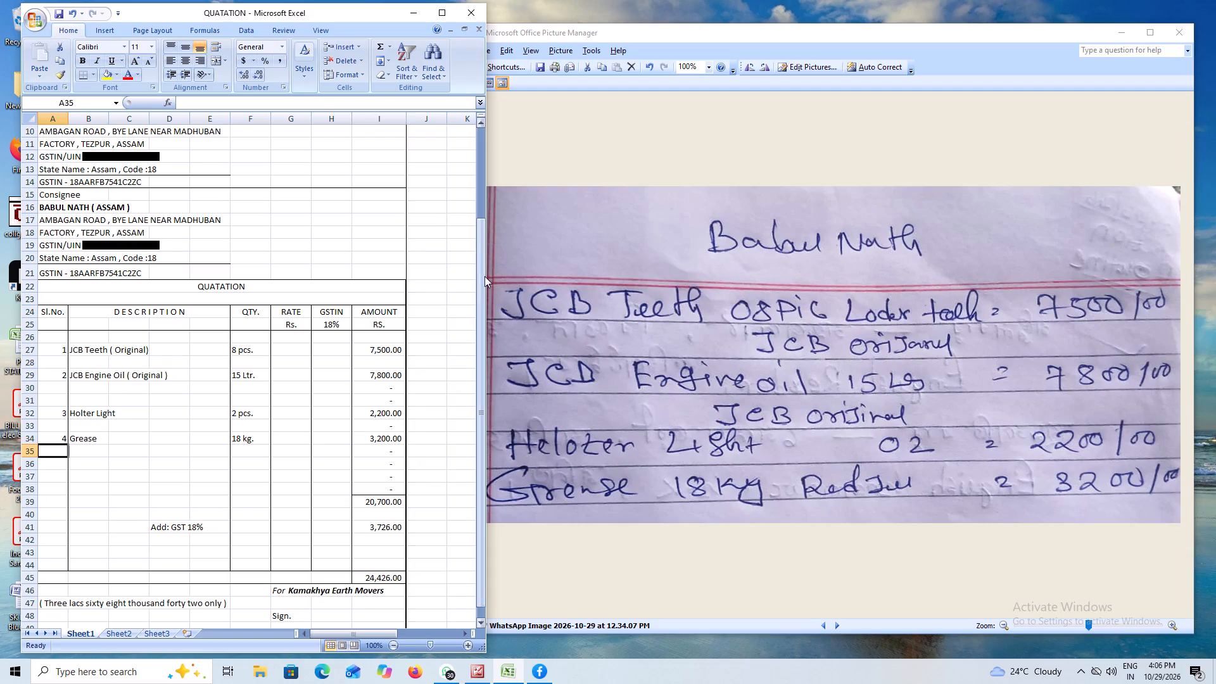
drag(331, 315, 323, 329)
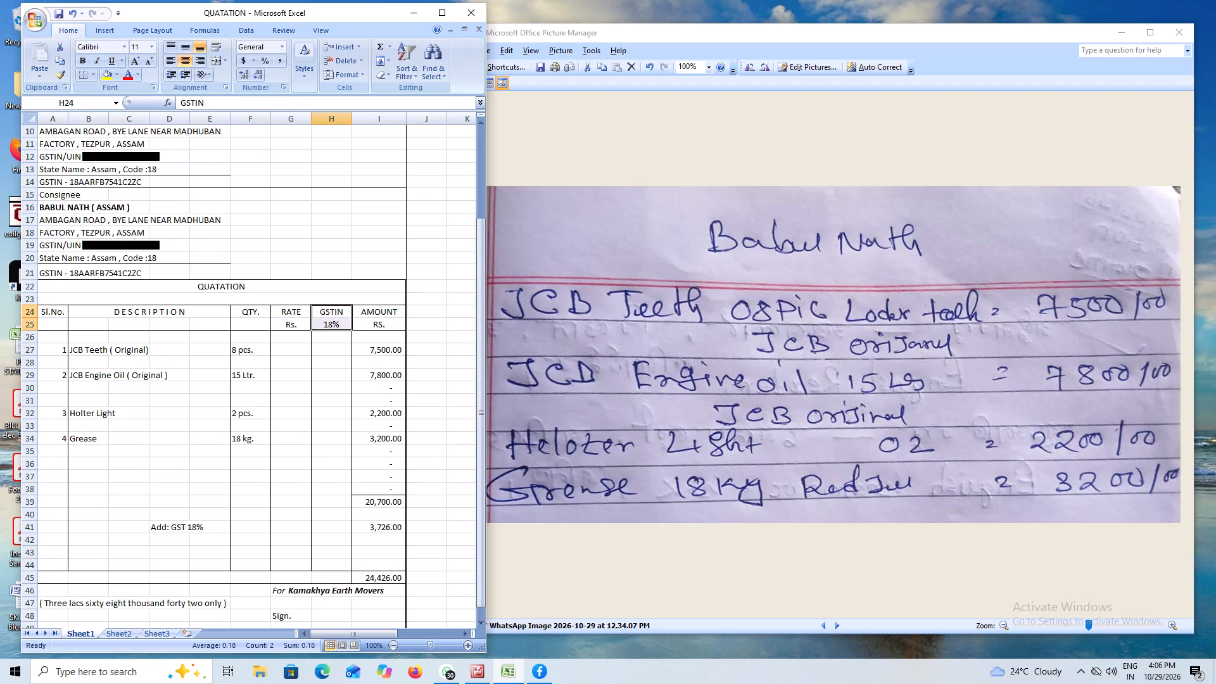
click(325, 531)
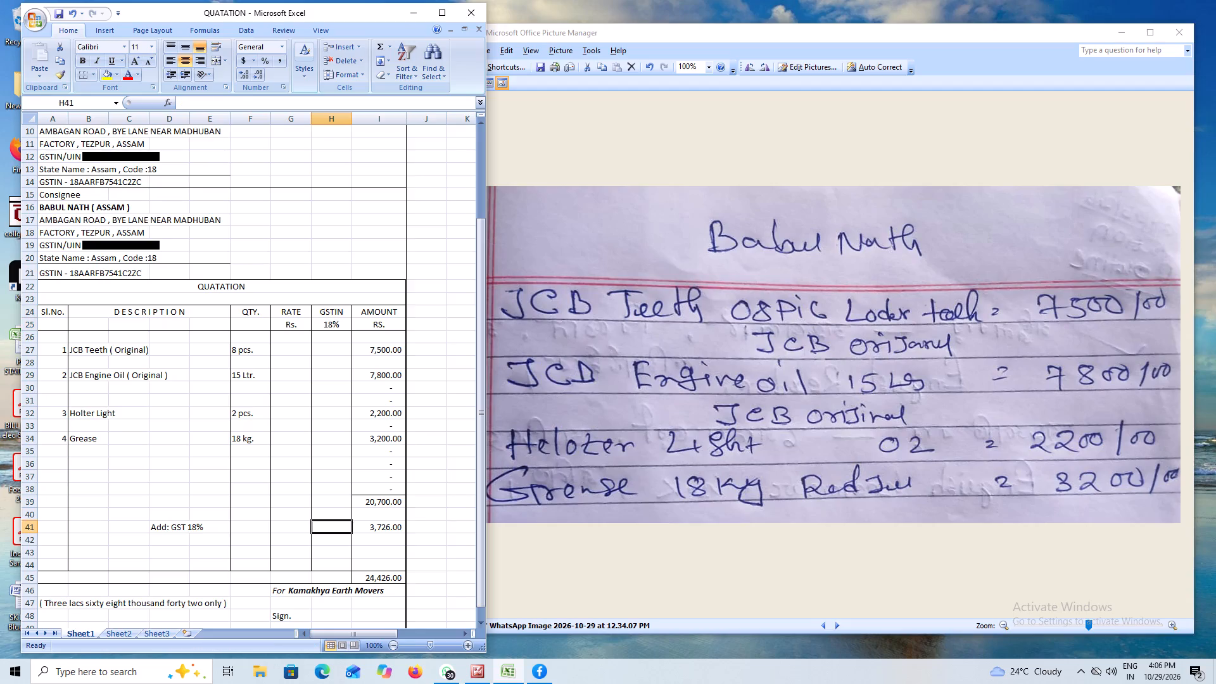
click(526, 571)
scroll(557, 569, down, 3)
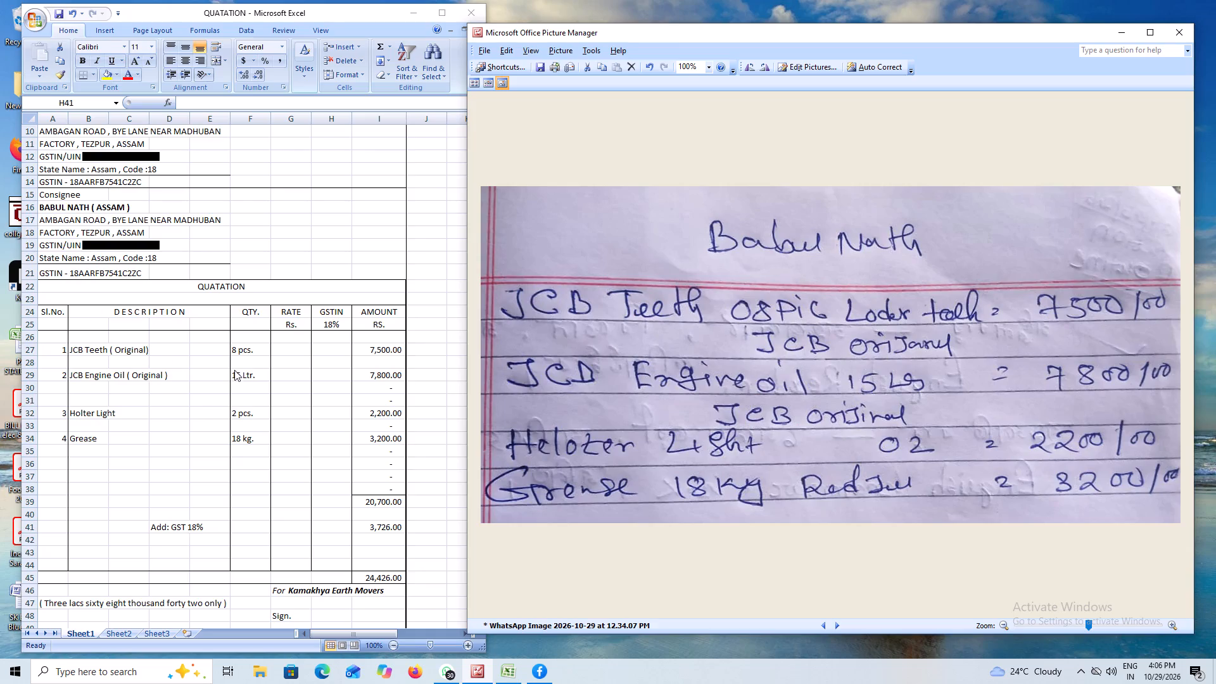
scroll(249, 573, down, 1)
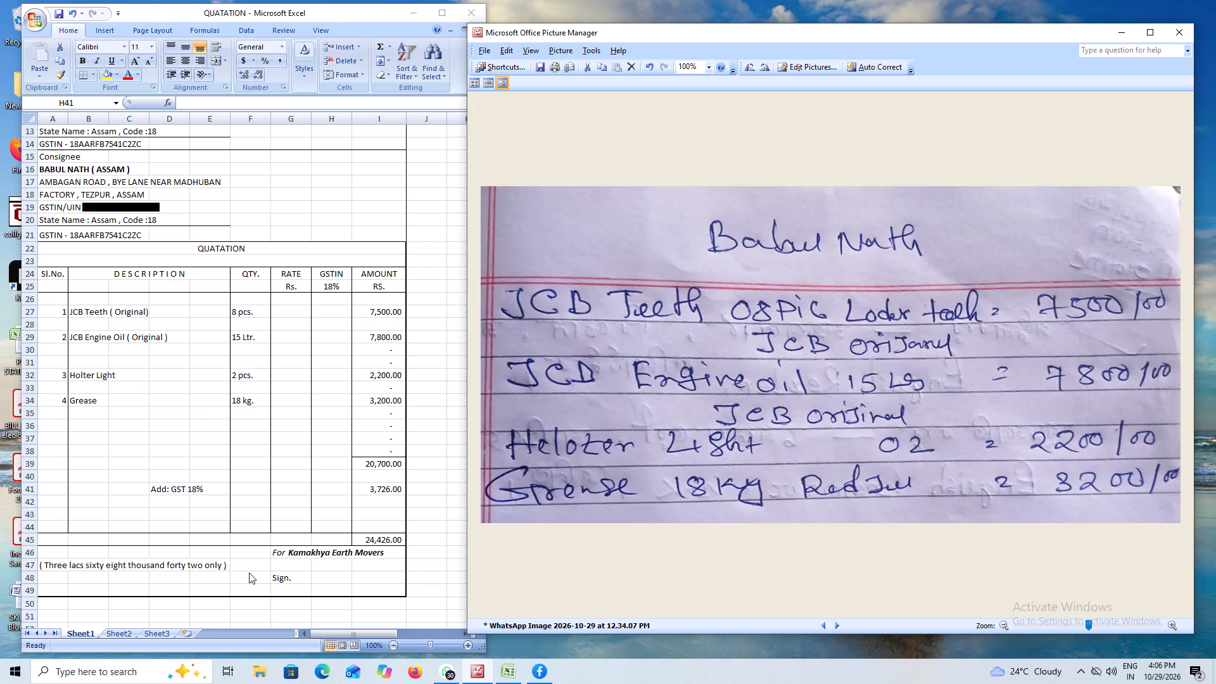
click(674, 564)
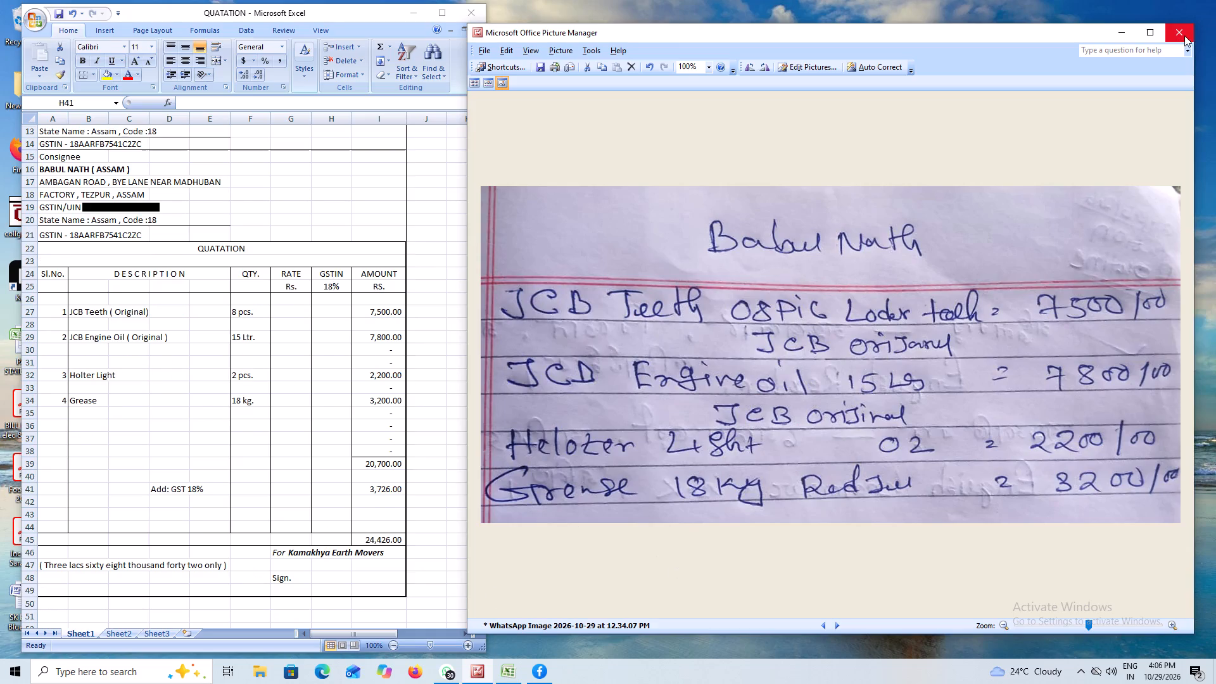
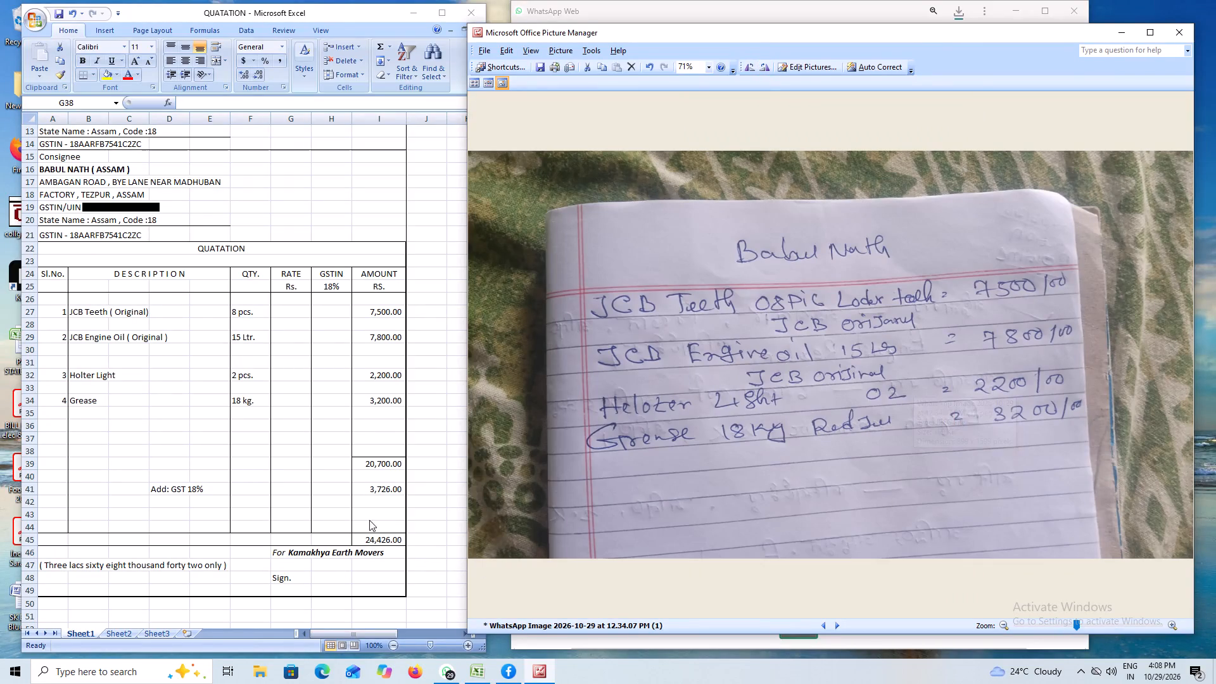
Clear the "Add: GST 18%" label and its amount in row 41, plus the grand total in row 45.
click(376, 488)
click(378, 490)
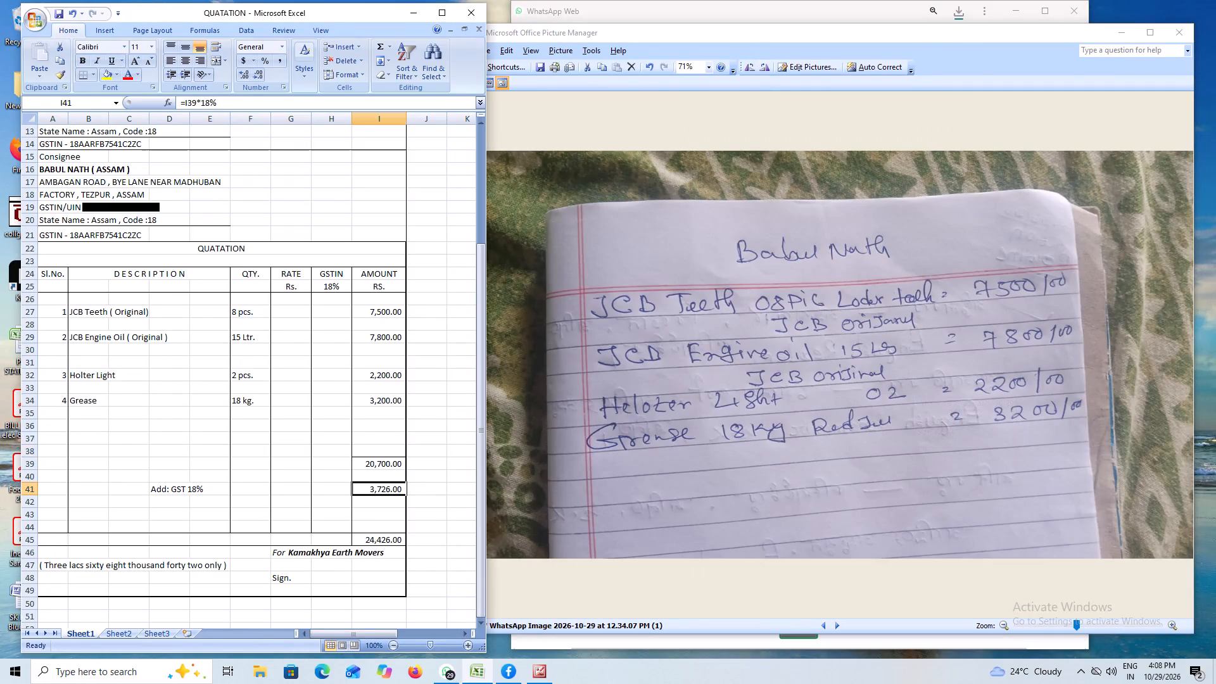
key(Delete)
click(158, 493)
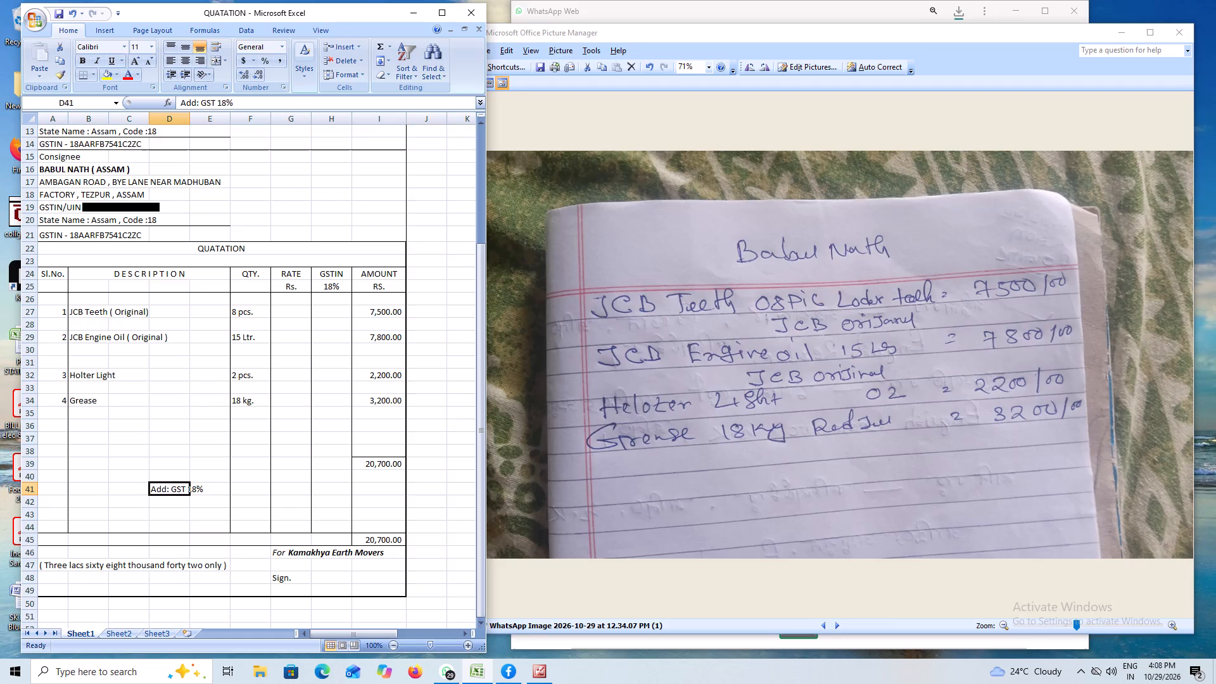
key(Delete)
click(378, 541)
key(Delete)
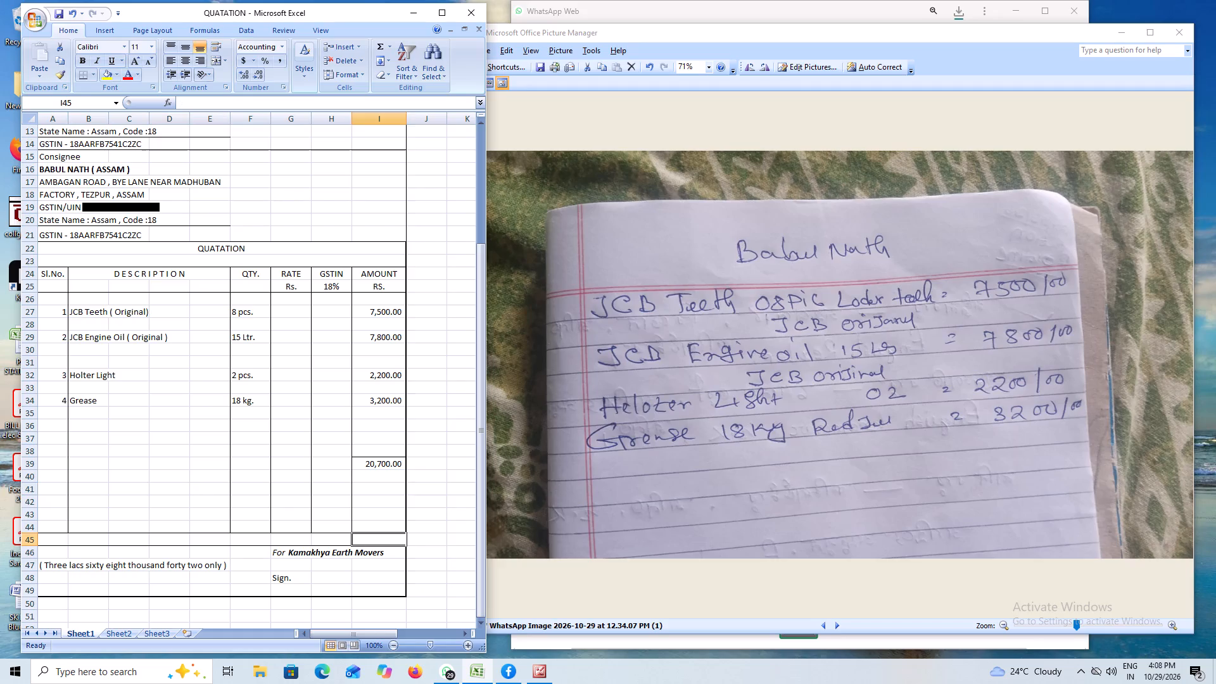
Clear the "GSTIN 18%" column heading from rows 24 and 25 of the quotation table.
drag(328, 273, 326, 289)
key(Delete)
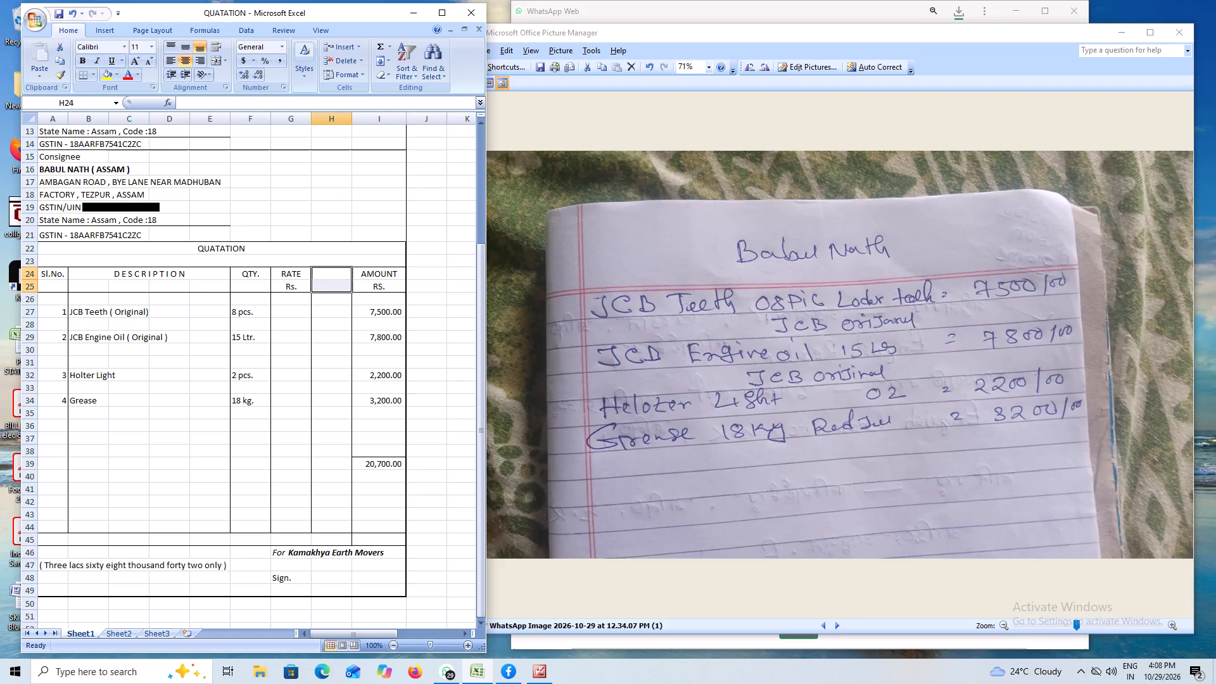
click(332, 462)
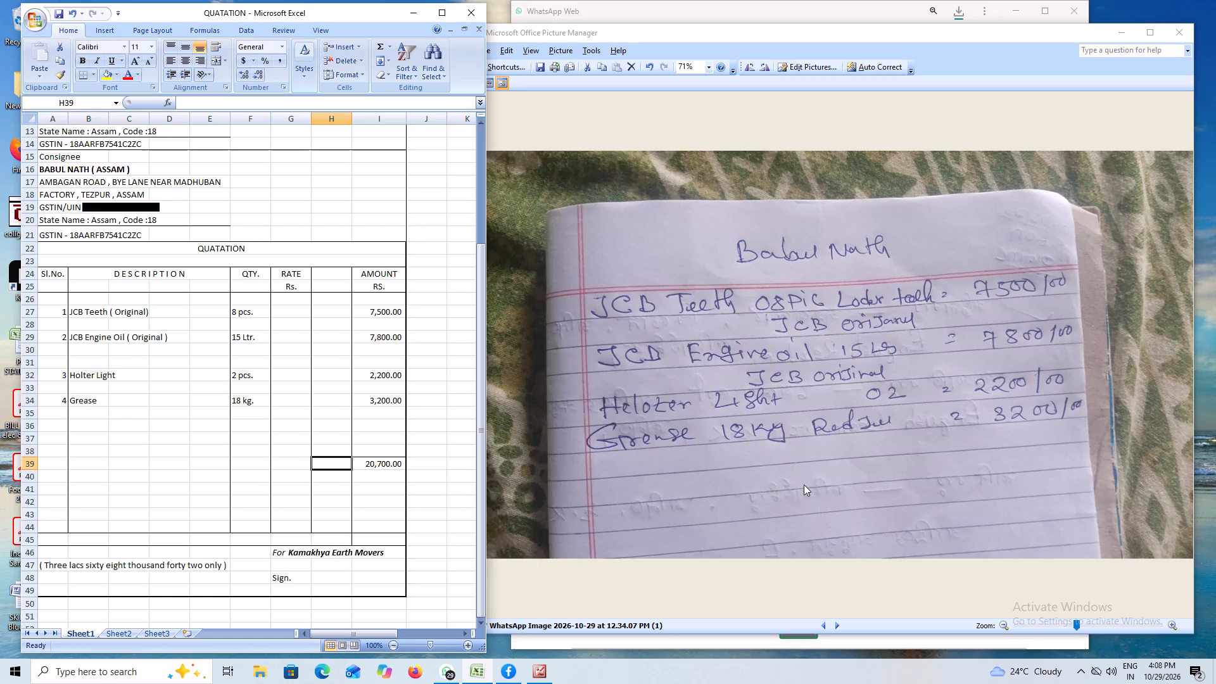
Replace the amount in words in row 47 with "( Twenty thousand seven hundred only )".
click(58, 566)
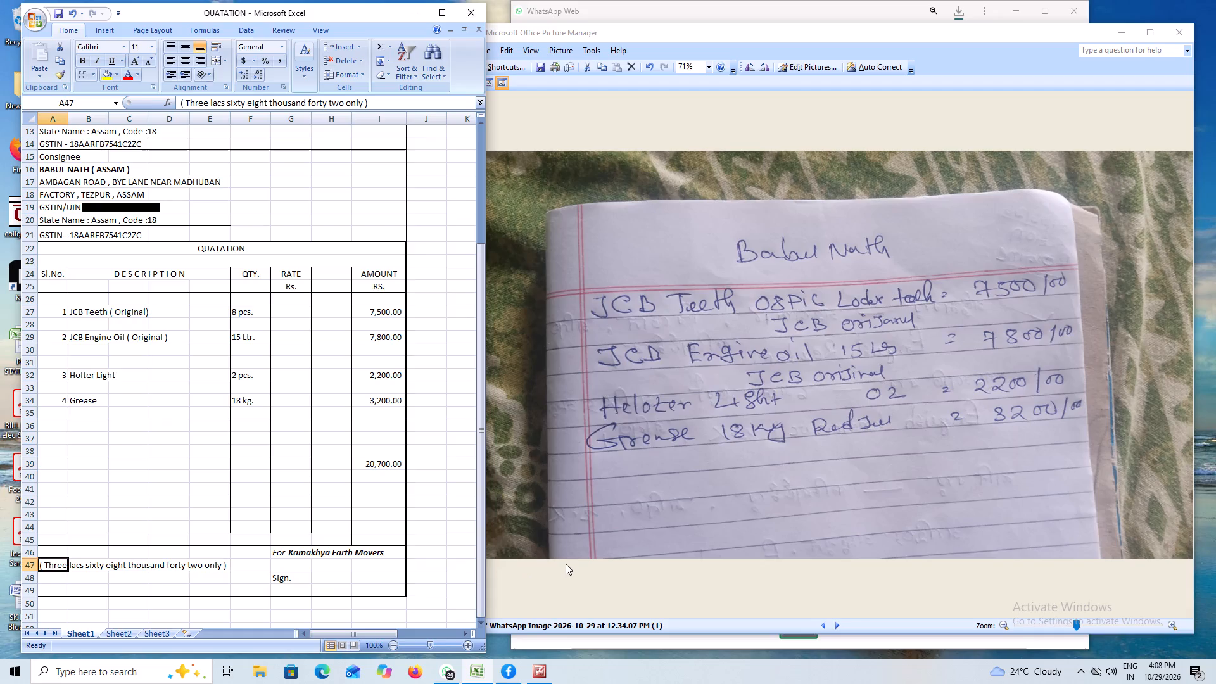
text(( T)
key(w)
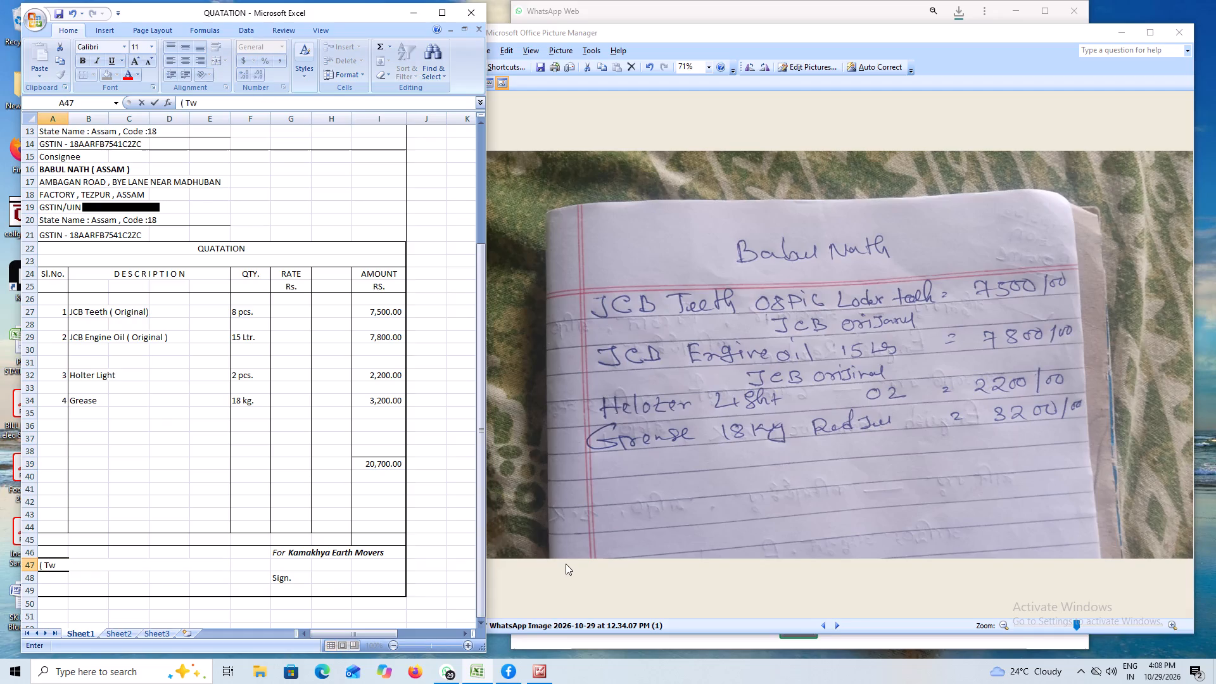
text(enty)
key(space)
text(thousand)
key(space)
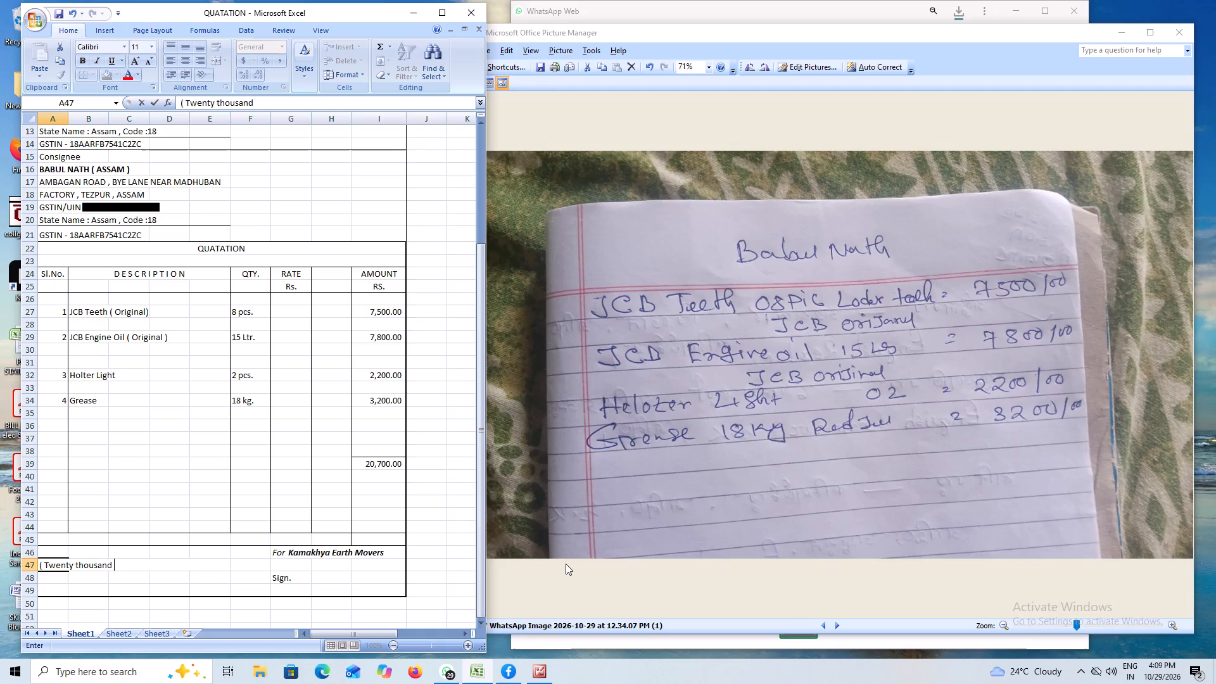
text(seven hundred only ))
key(space)
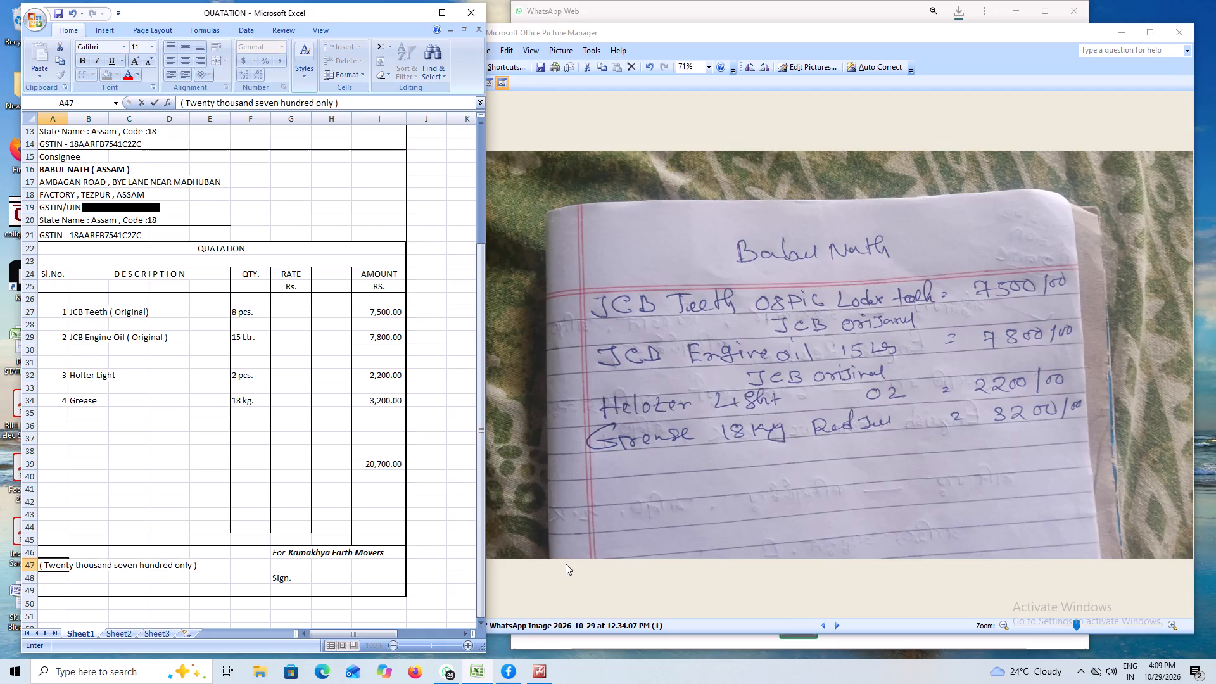
scroll(155, 469, up, 1)
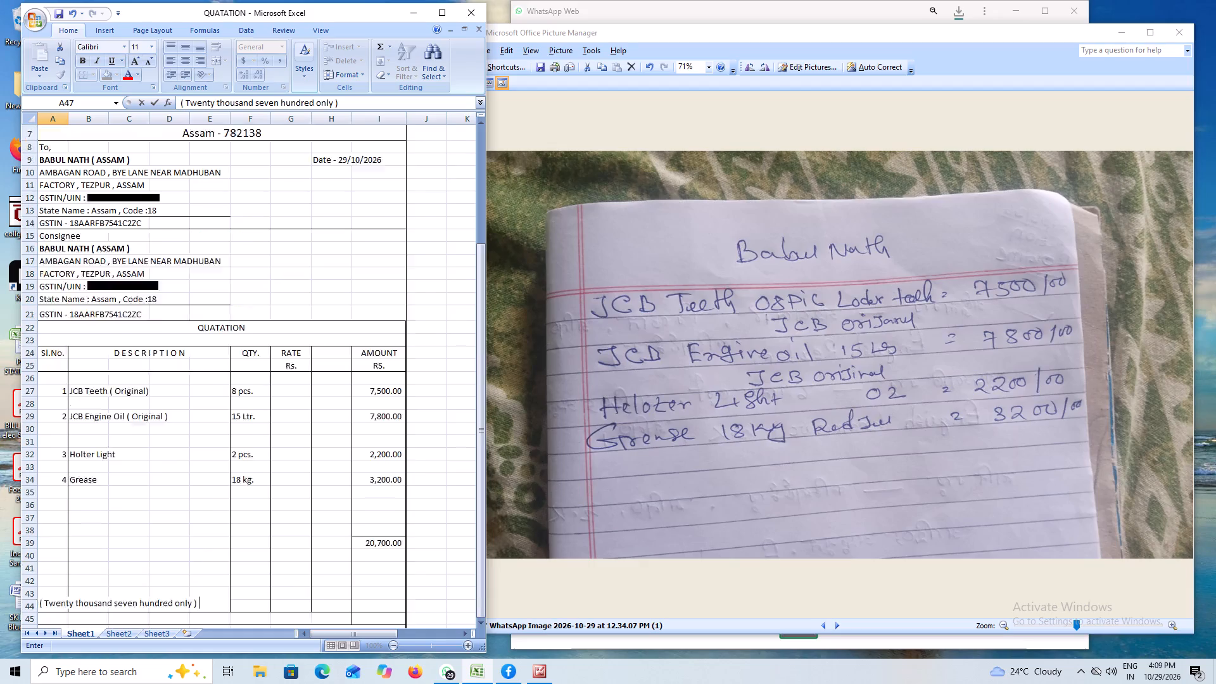
scroll(155, 469, up, 7)
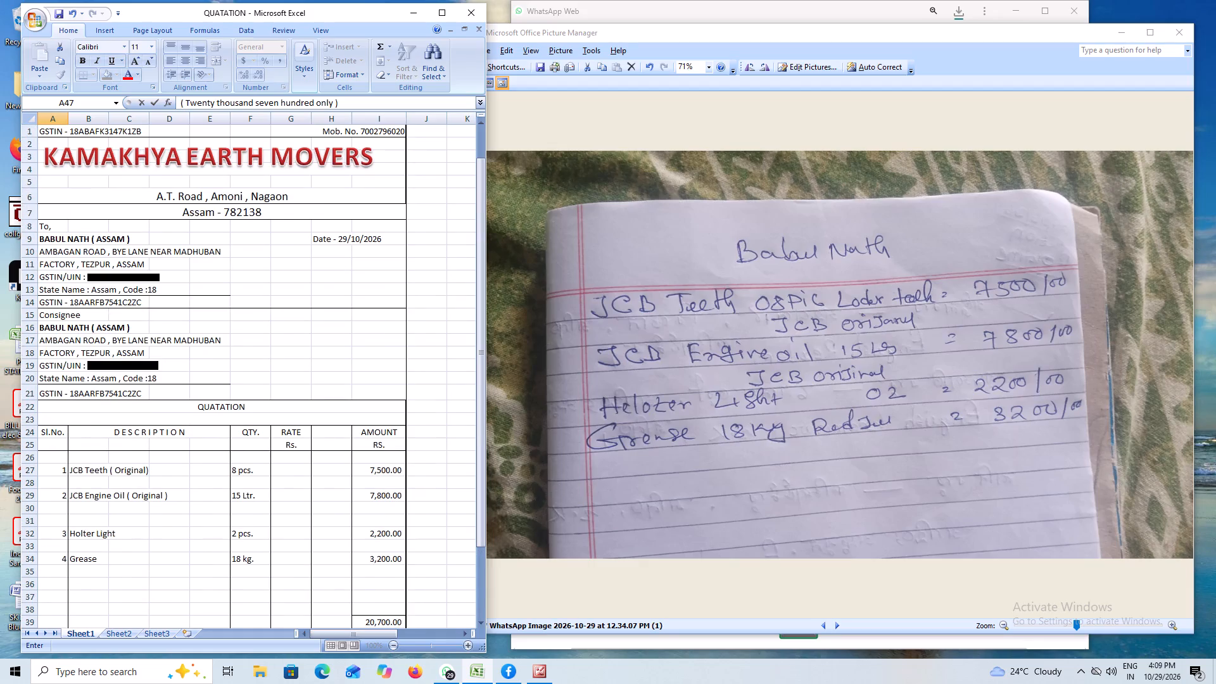
scroll(338, 285, down, 7)
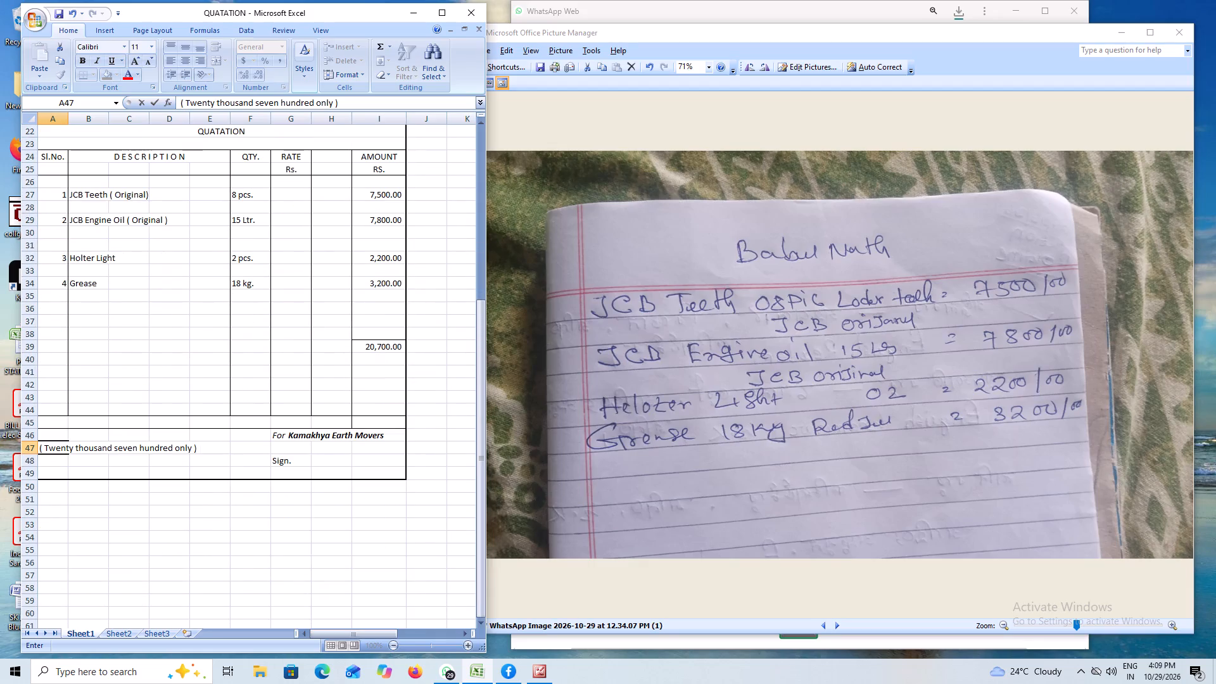
click(135, 358)
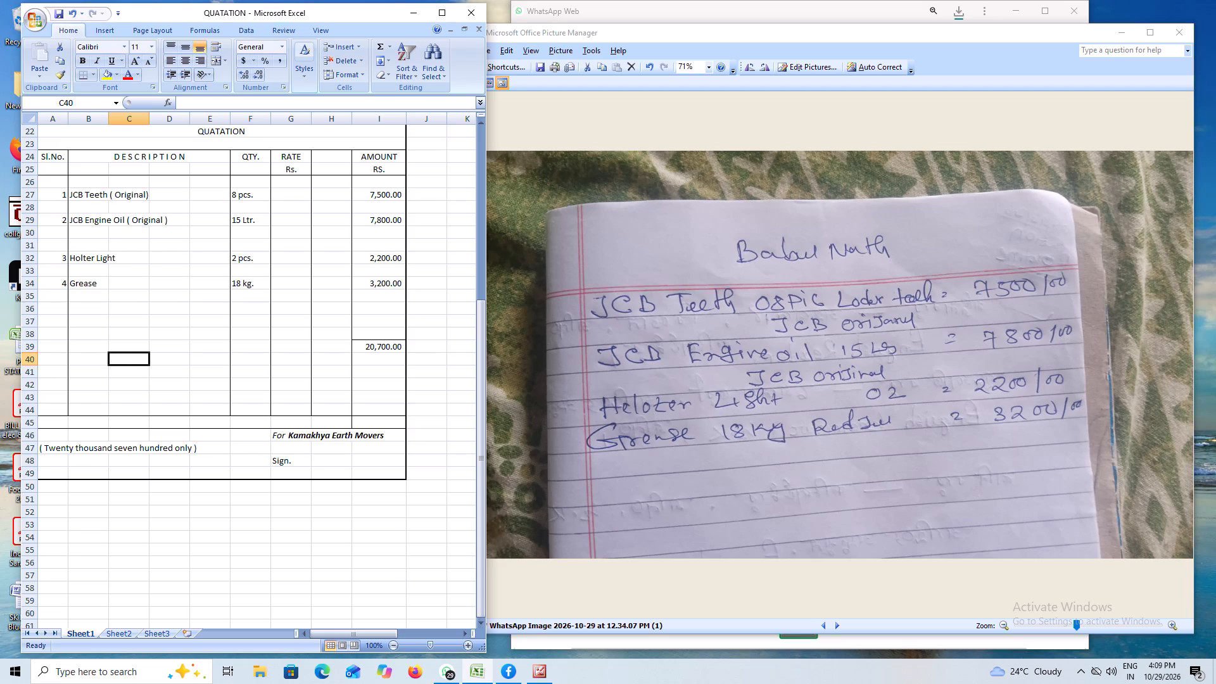
Insert "Loder Teeth" after "JCB Teeth" in the description of item 1 in row 27.
click(91, 194)
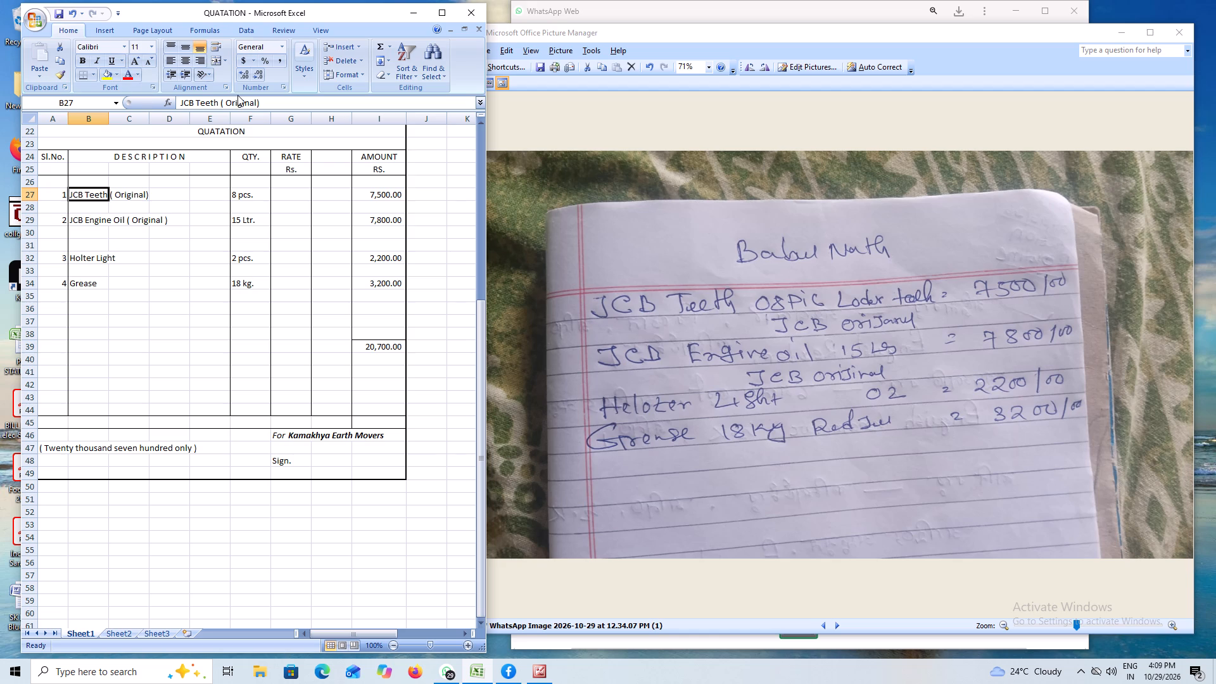
click(220, 104)
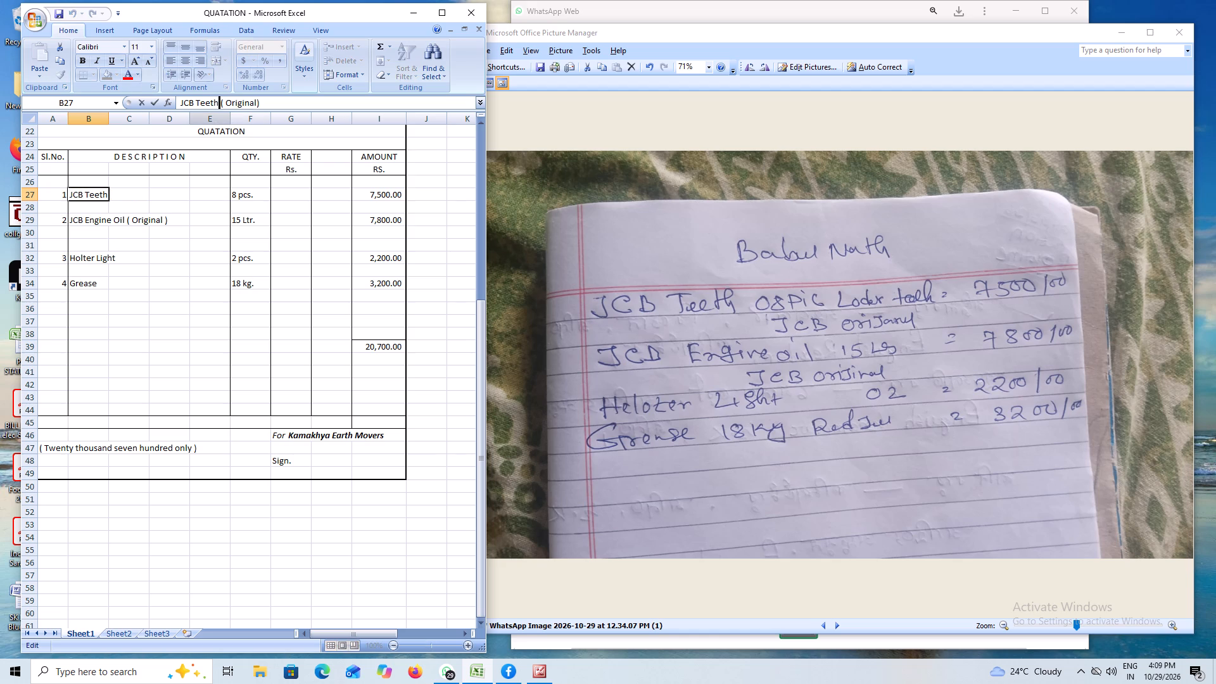
key(o)
key(BackSpace)
key(BackSpace)
key(space)
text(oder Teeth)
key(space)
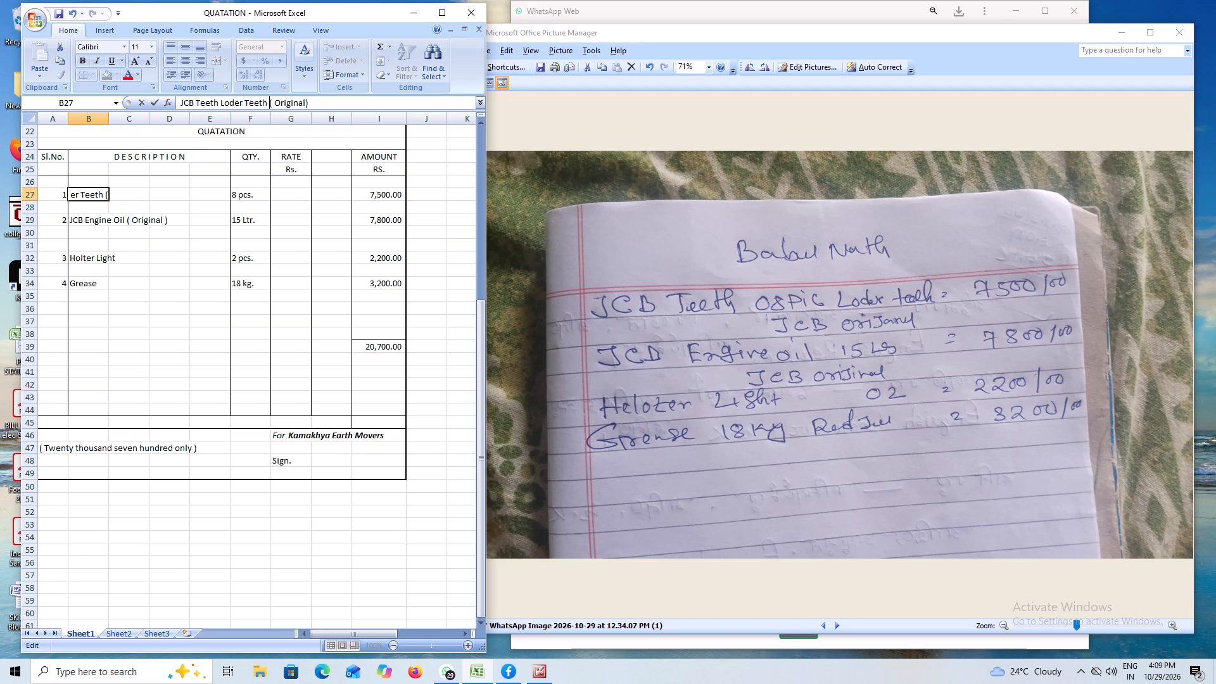
Finish the description edit of item 1 and save the quotation workbook.
click(221, 352)
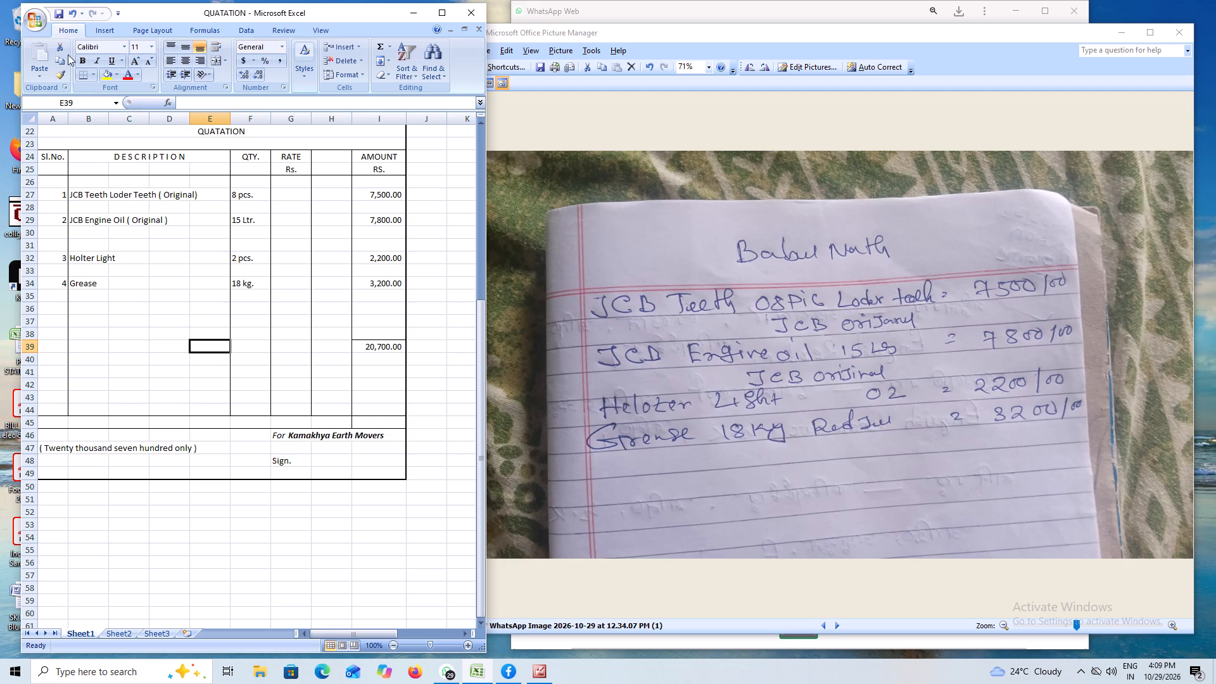
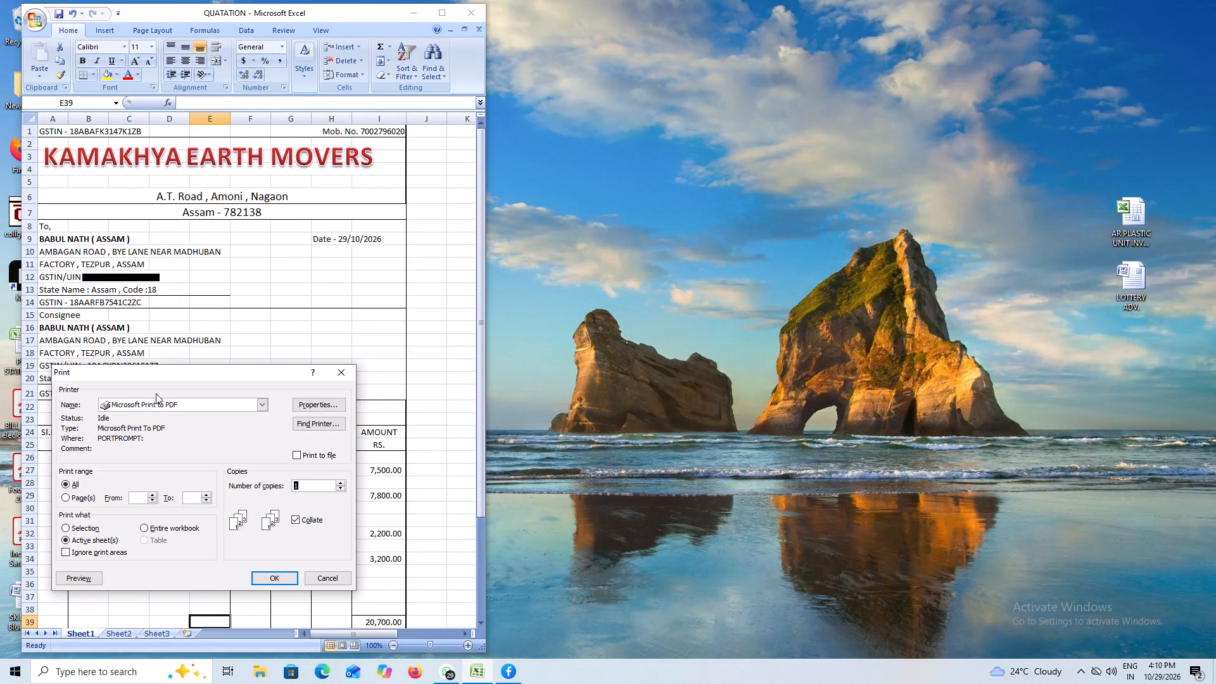
Print the active quotation sheet with Microsoft Print to PDF, using a limited page range that starts from page 1.
click(178, 399)
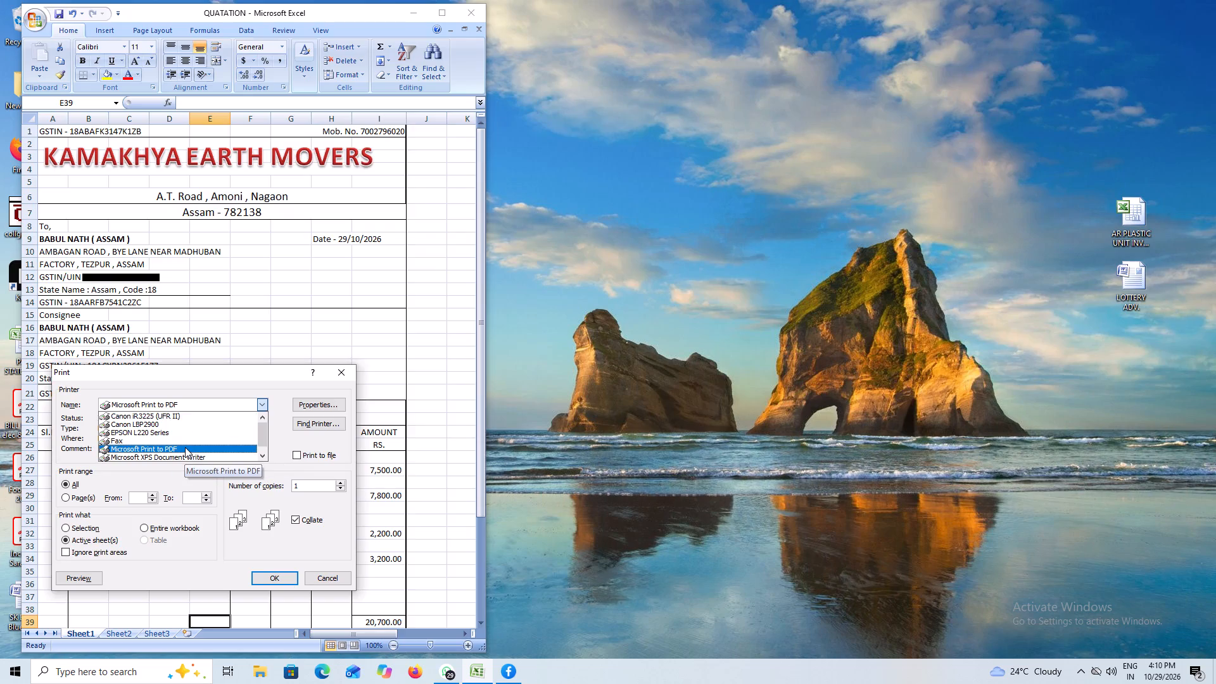
scroll(185, 447, down, 3)
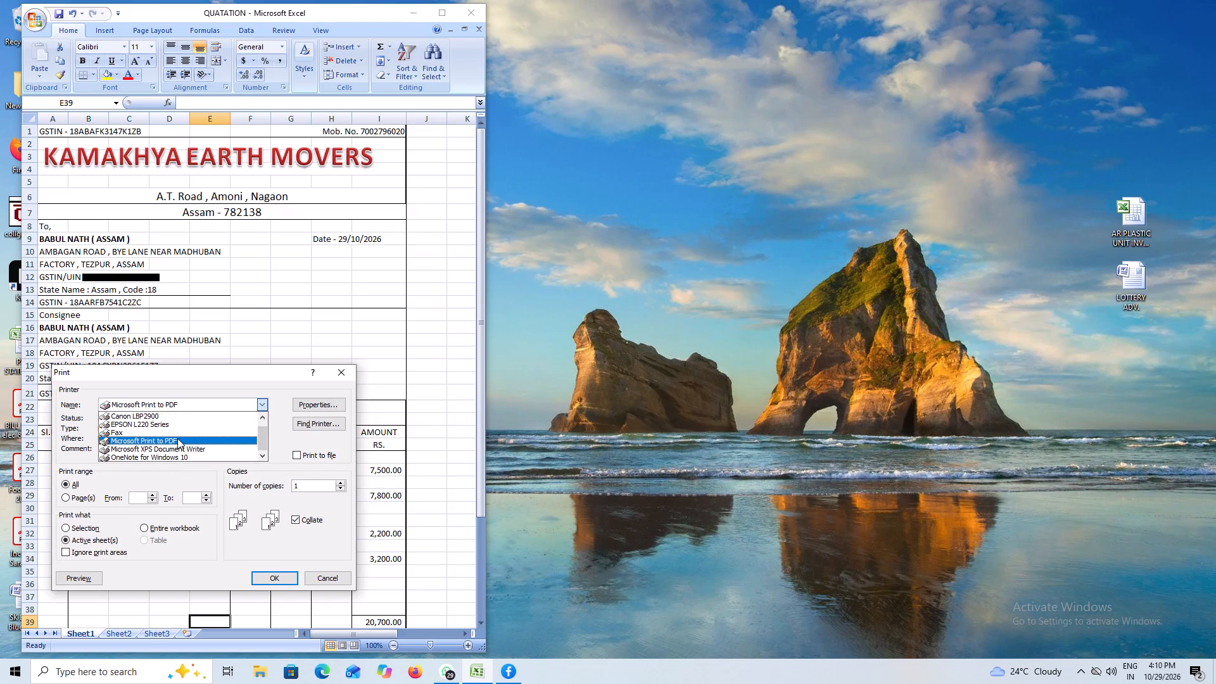
click(177, 438)
click(155, 496)
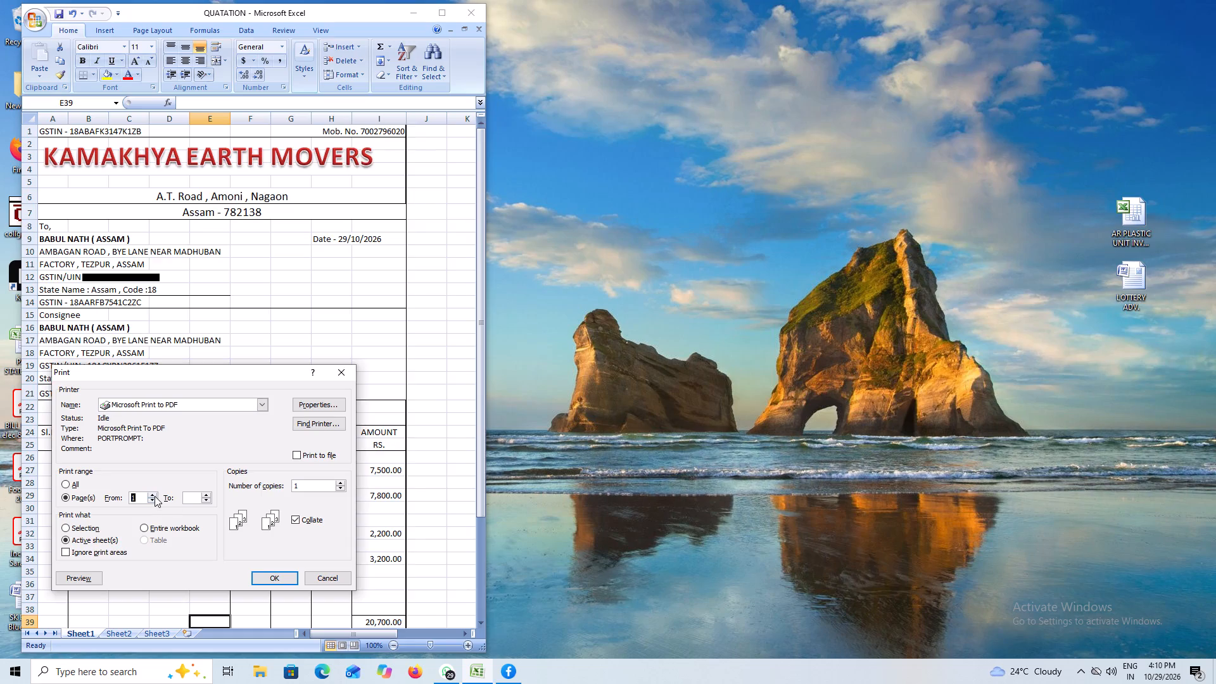
click(208, 495)
click(264, 578)
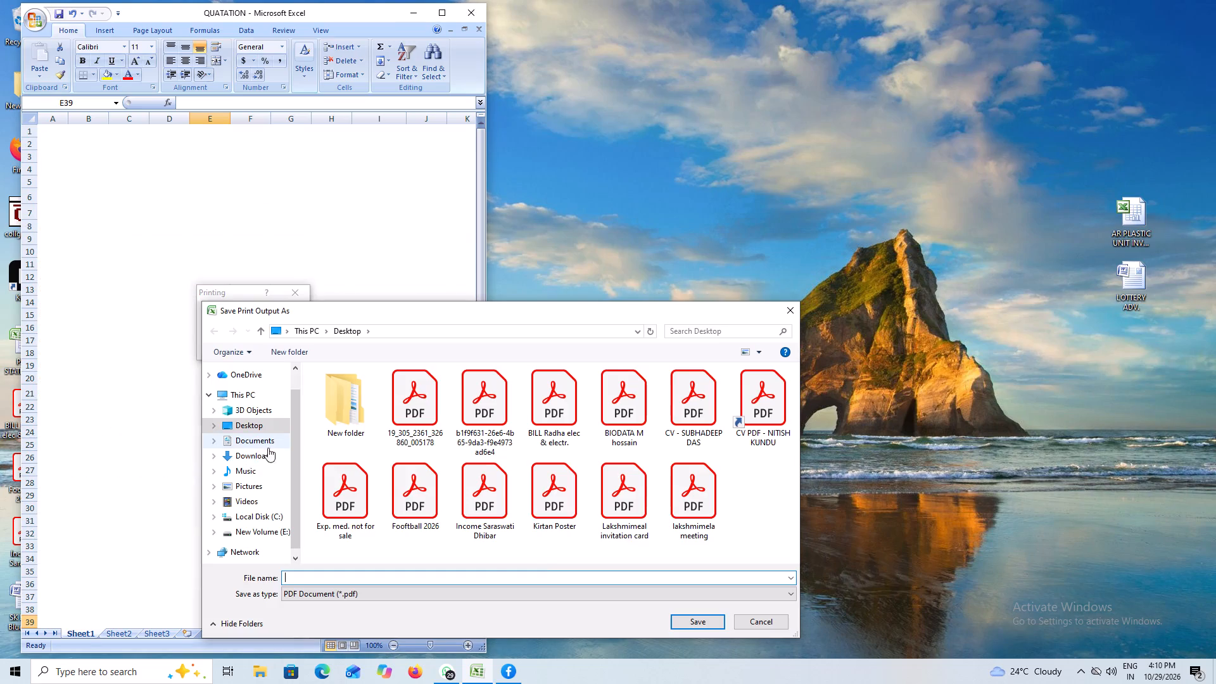
Save the PDF output on the Desktop under the file name QUATATION.
click(306, 579)
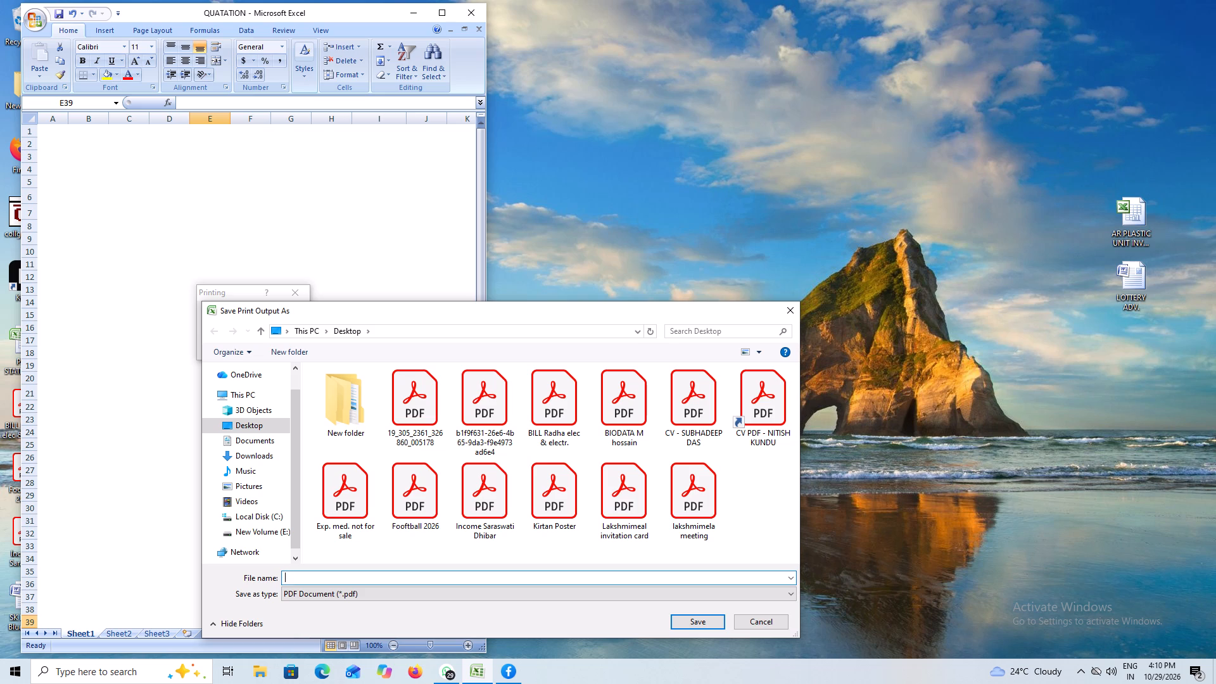
key(p)
key(BackSpace)
text(QUA)
text(TATION)
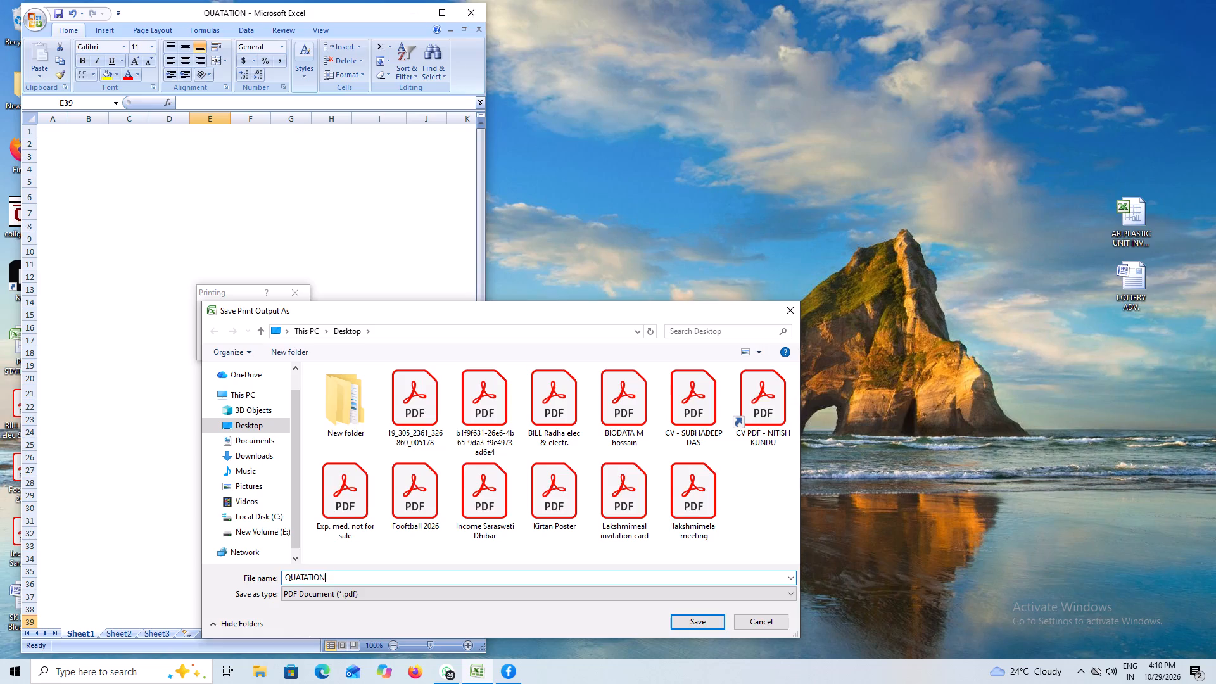
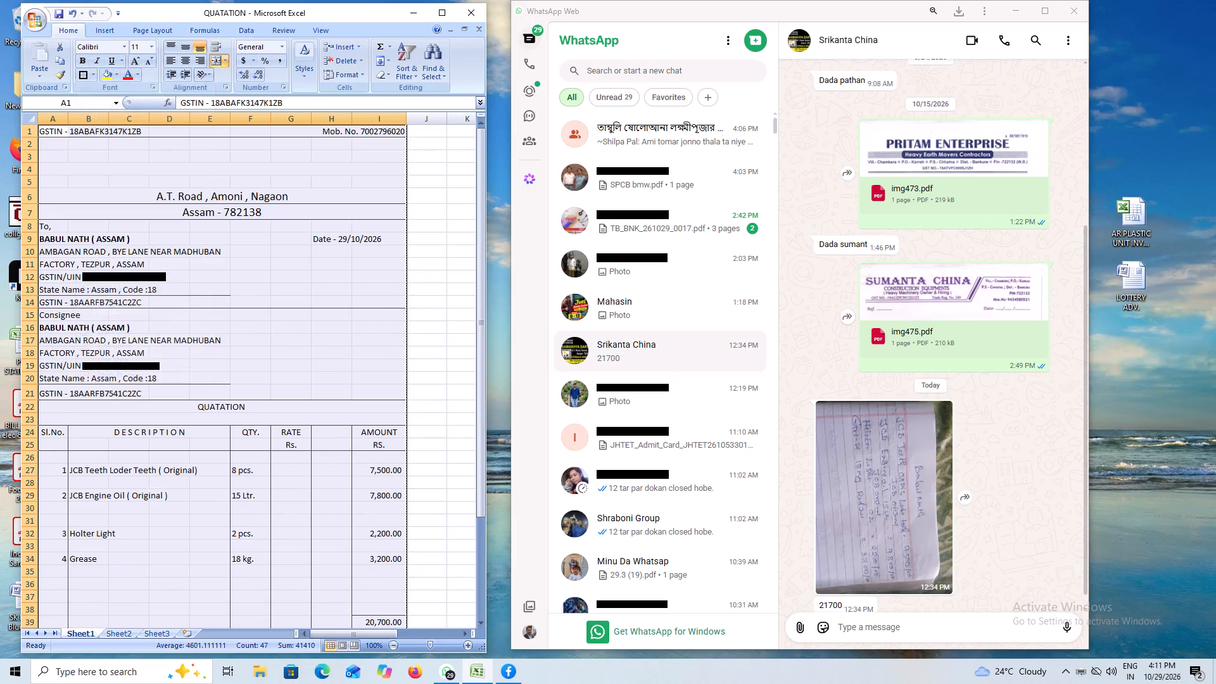
Print the active quotation sheet again with Microsoft Print to PDF, limiting the page range from 1 to 1.
click(437, 256)
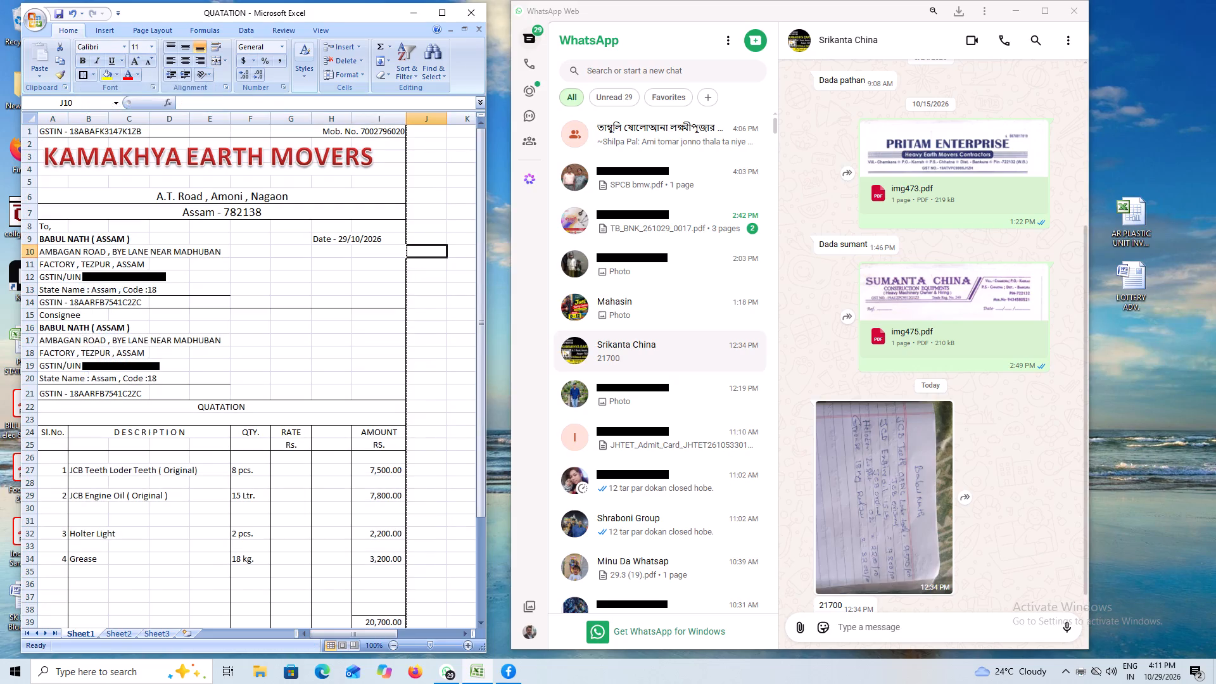
click(360, 357)
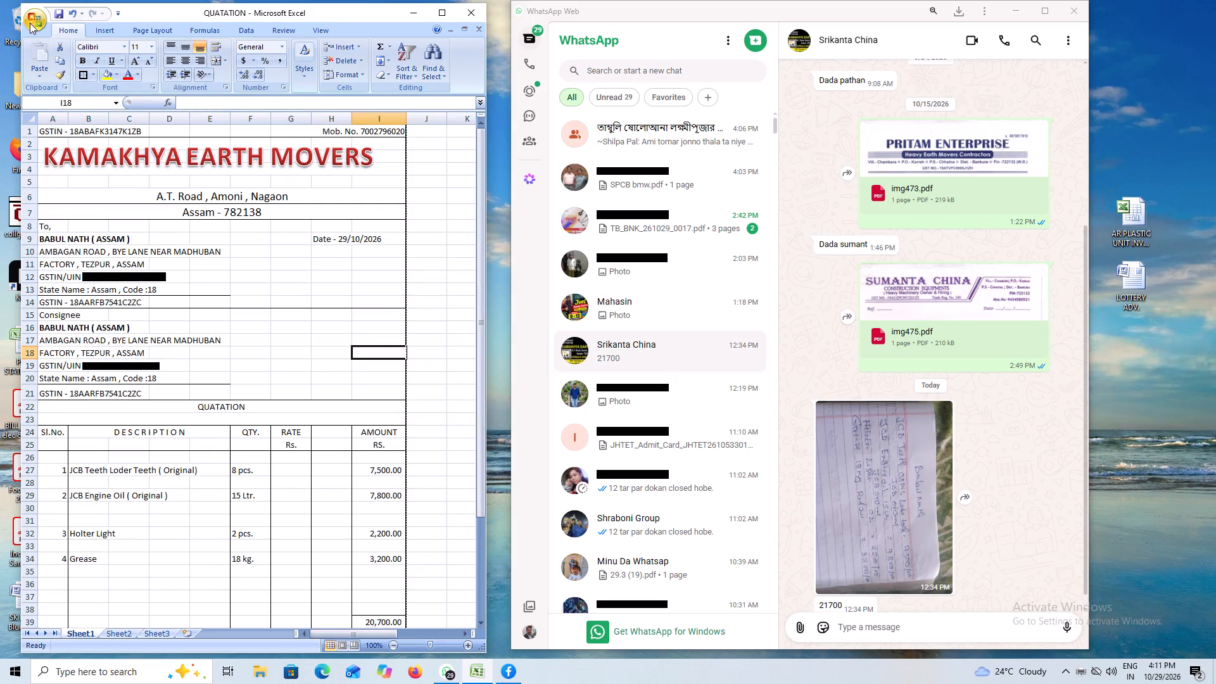
click(30, 23)
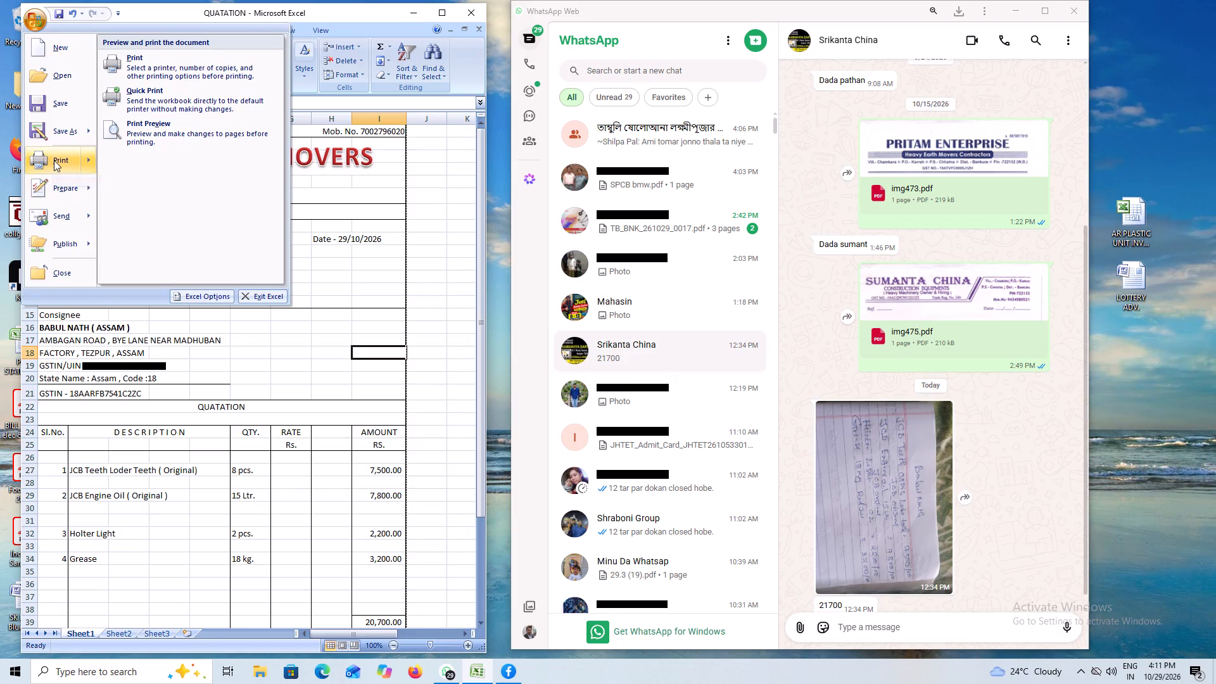
click(54, 160)
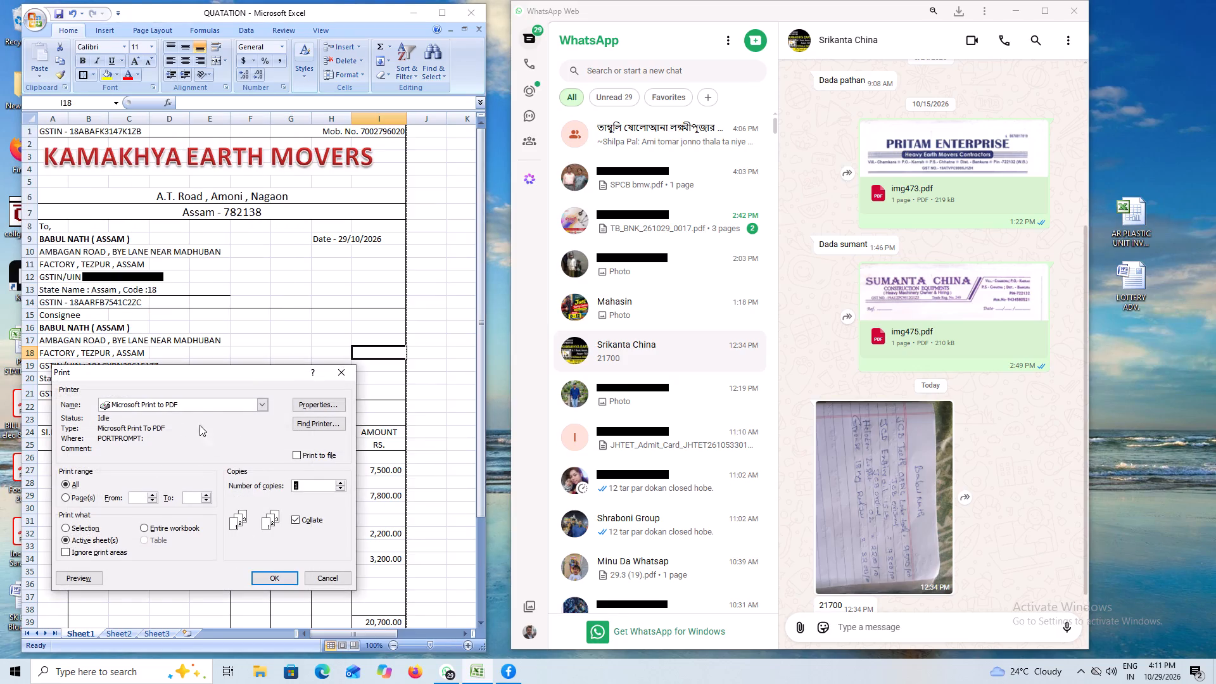
click(153, 494)
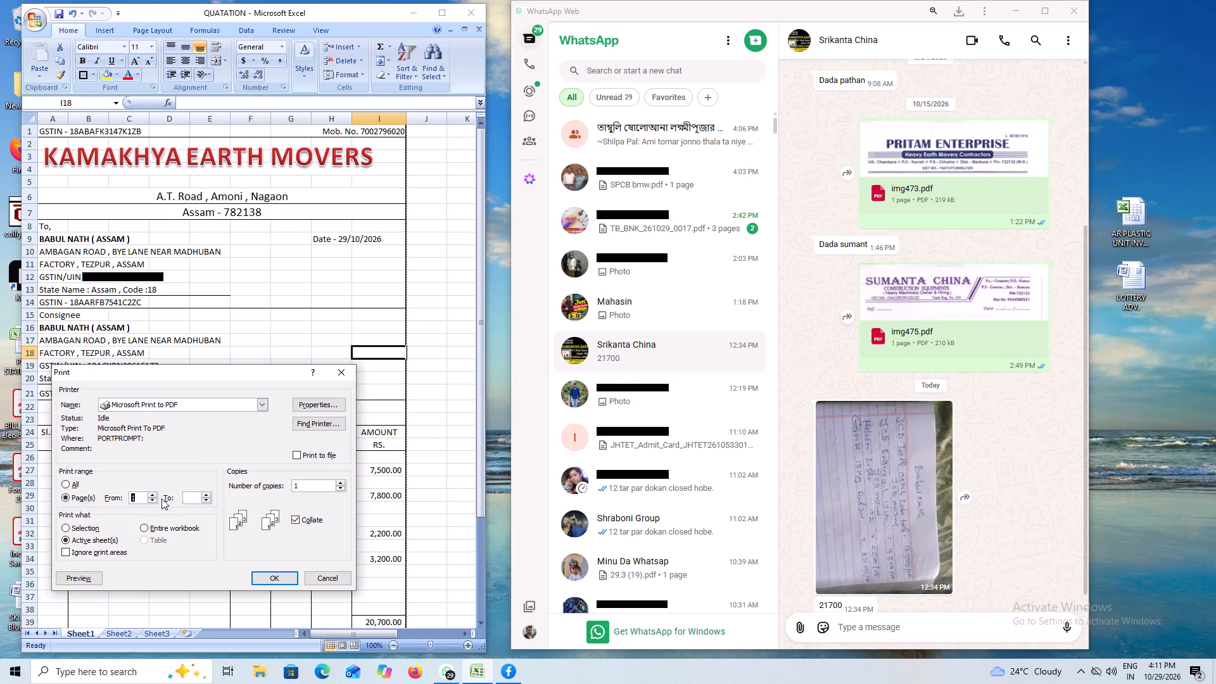
click(207, 491)
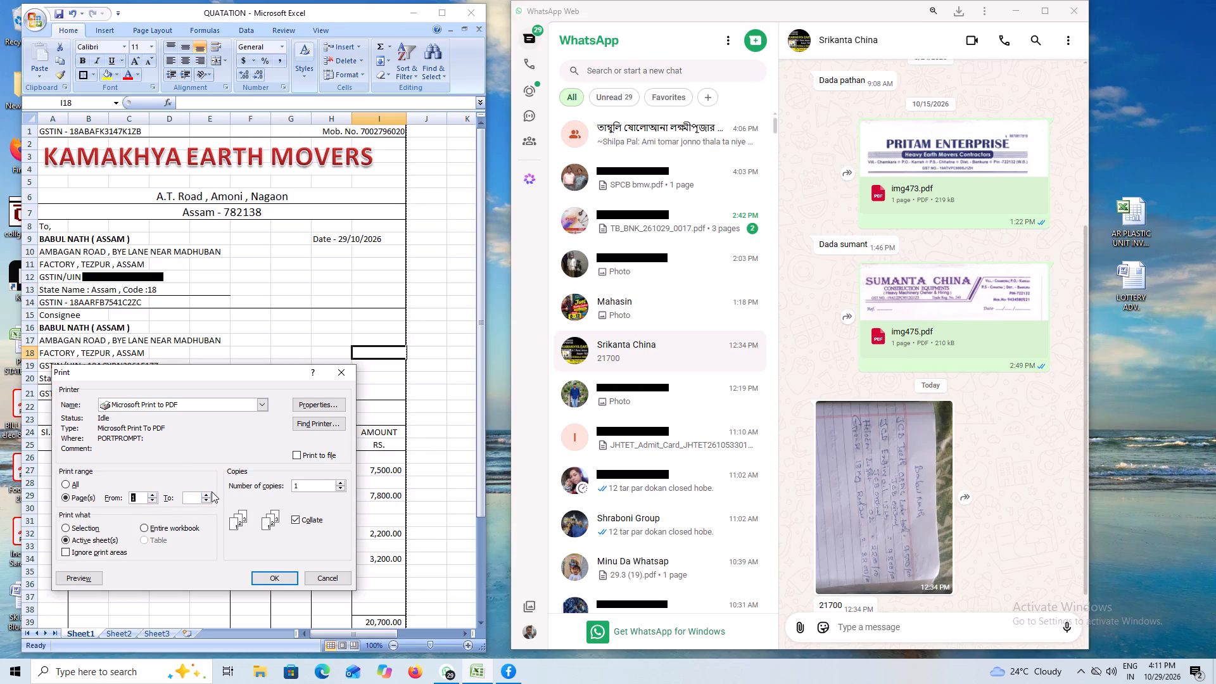
click(208, 494)
click(273, 576)
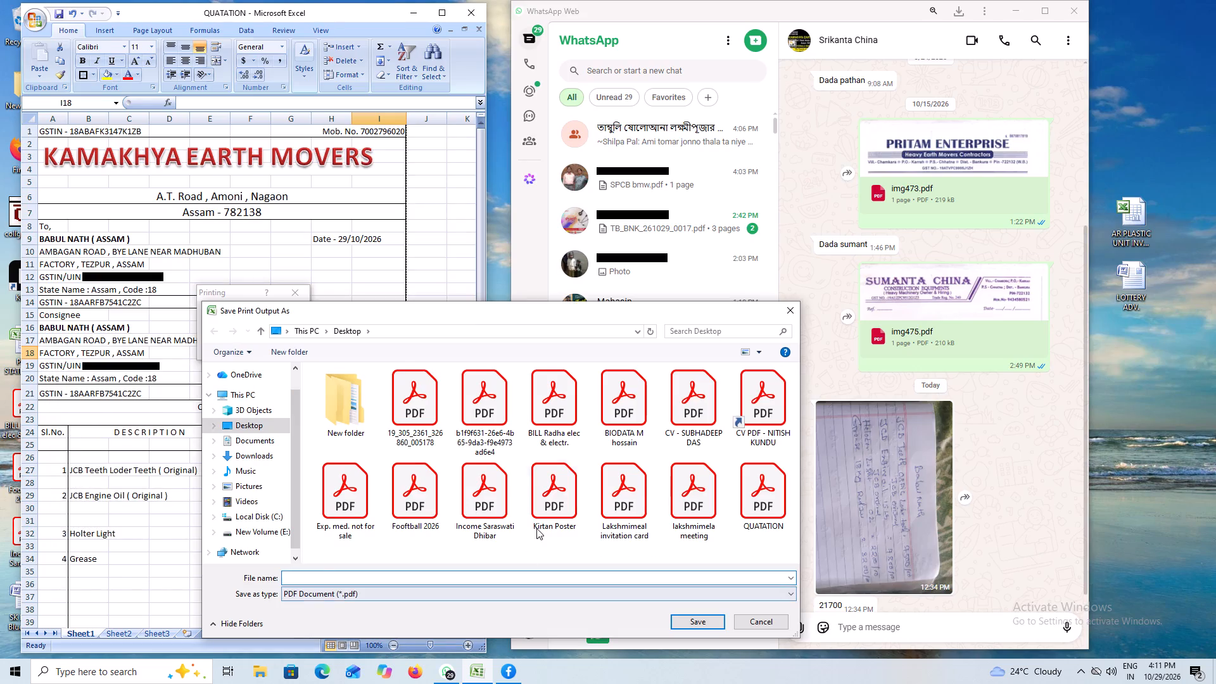
Save the print output over the existing QUATATION PDF on the Desktop.
click(538, 505)
key(q)
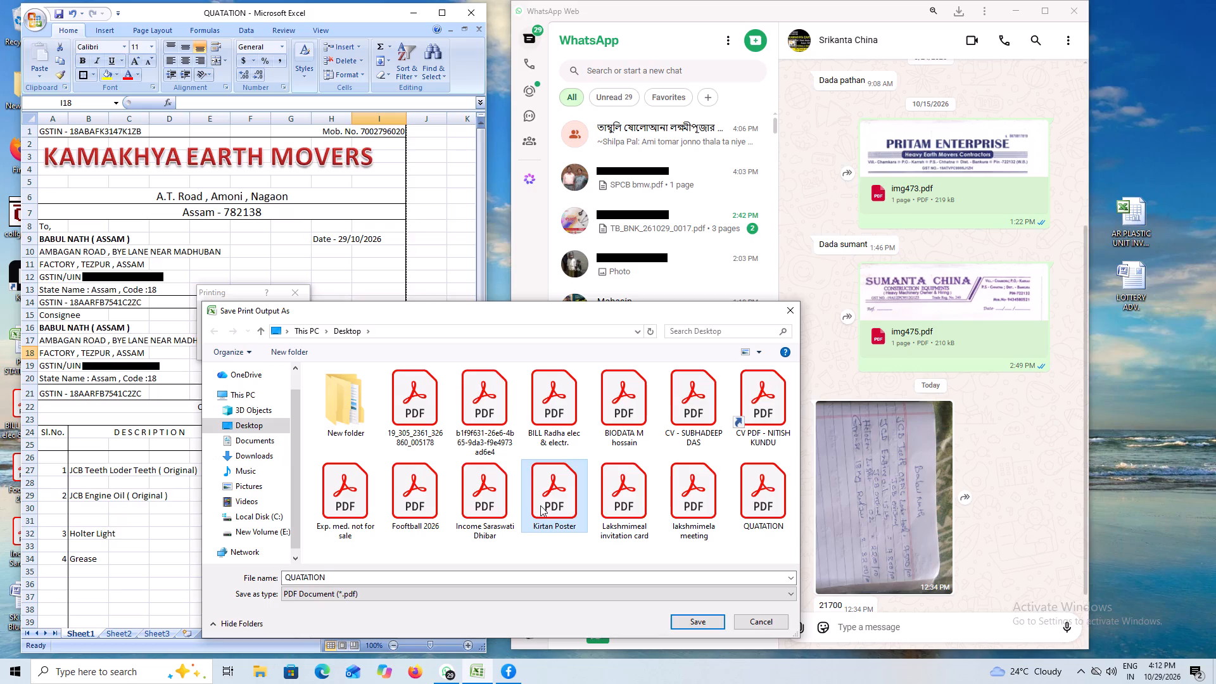
key(q)
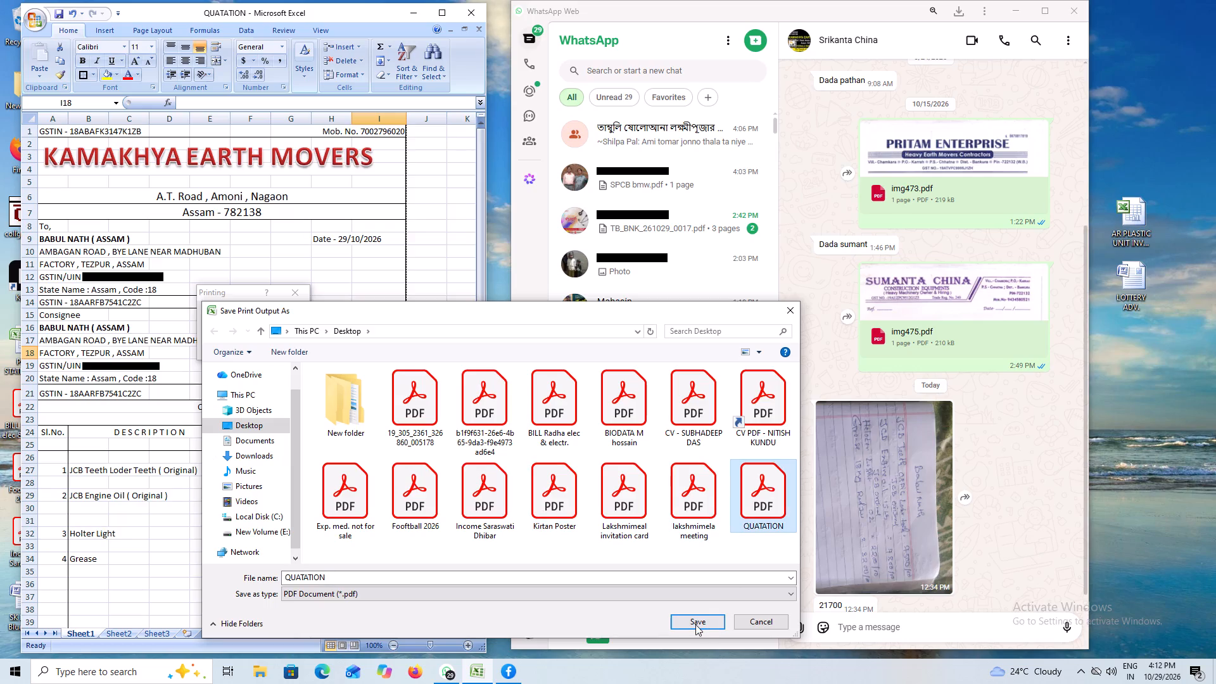
Save the print output as QUATATION on the Desktop, replacing the existing PDF of that name.
click(695, 624)
click(640, 344)
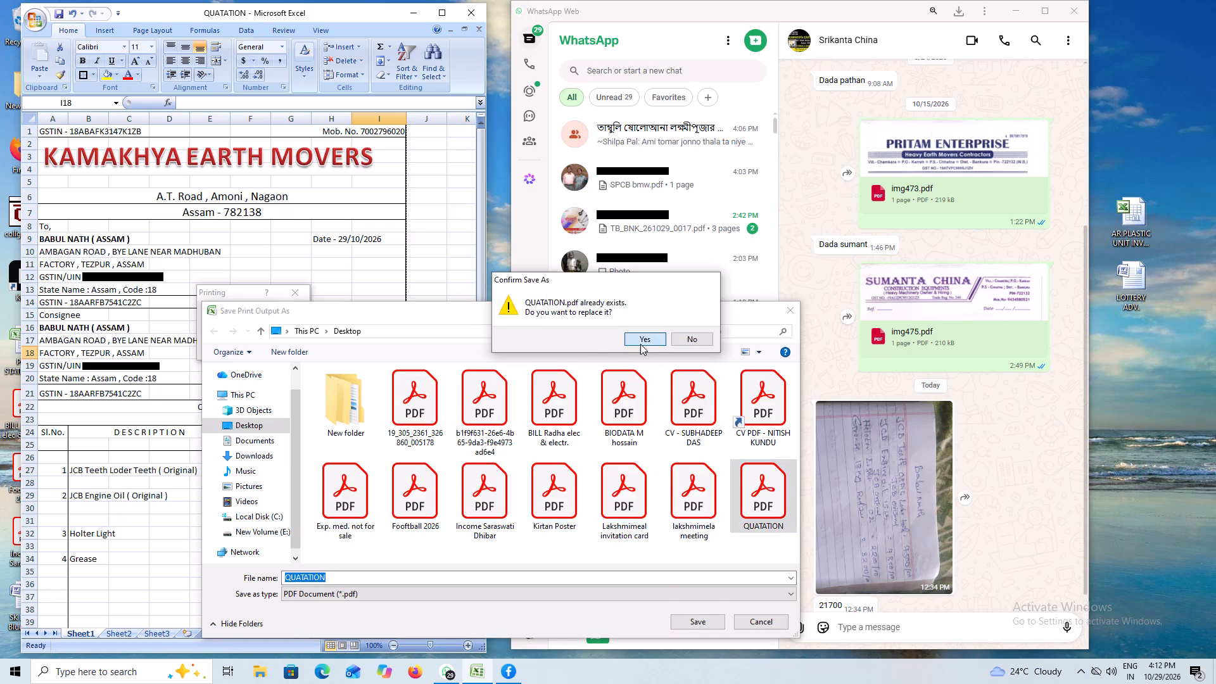
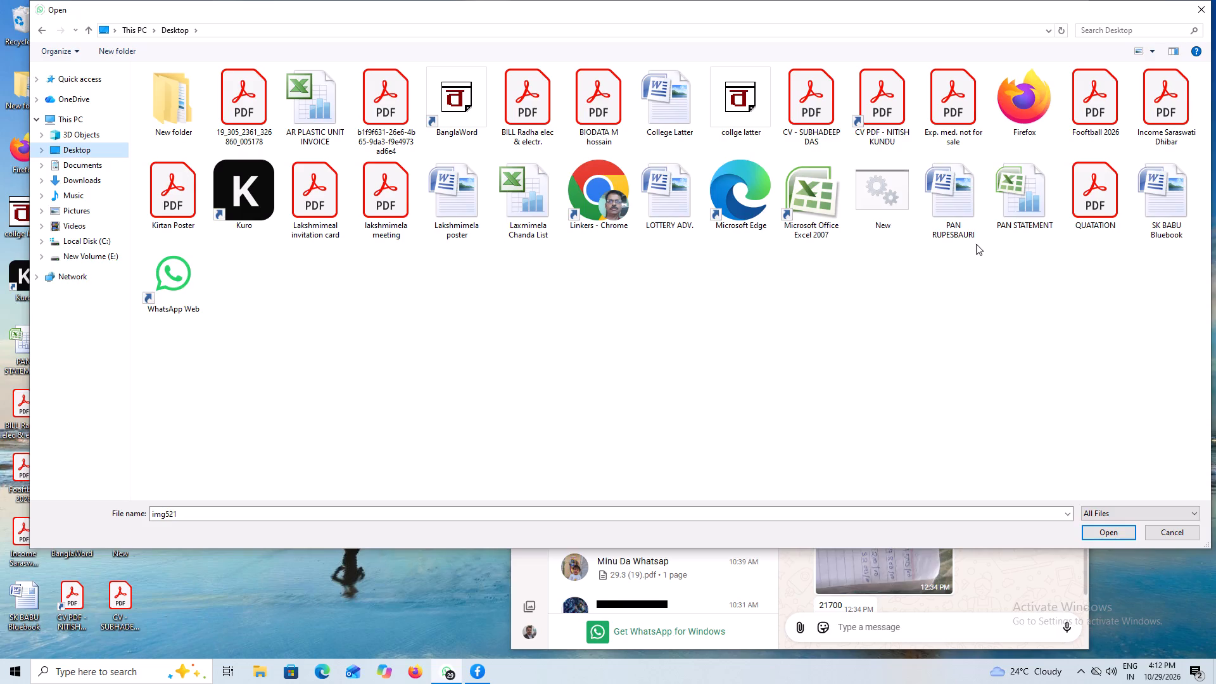
Select the PDF named Exp. med. not for sale on the Desktop as the file to attach to the WhatsApp chat.
click(941, 107)
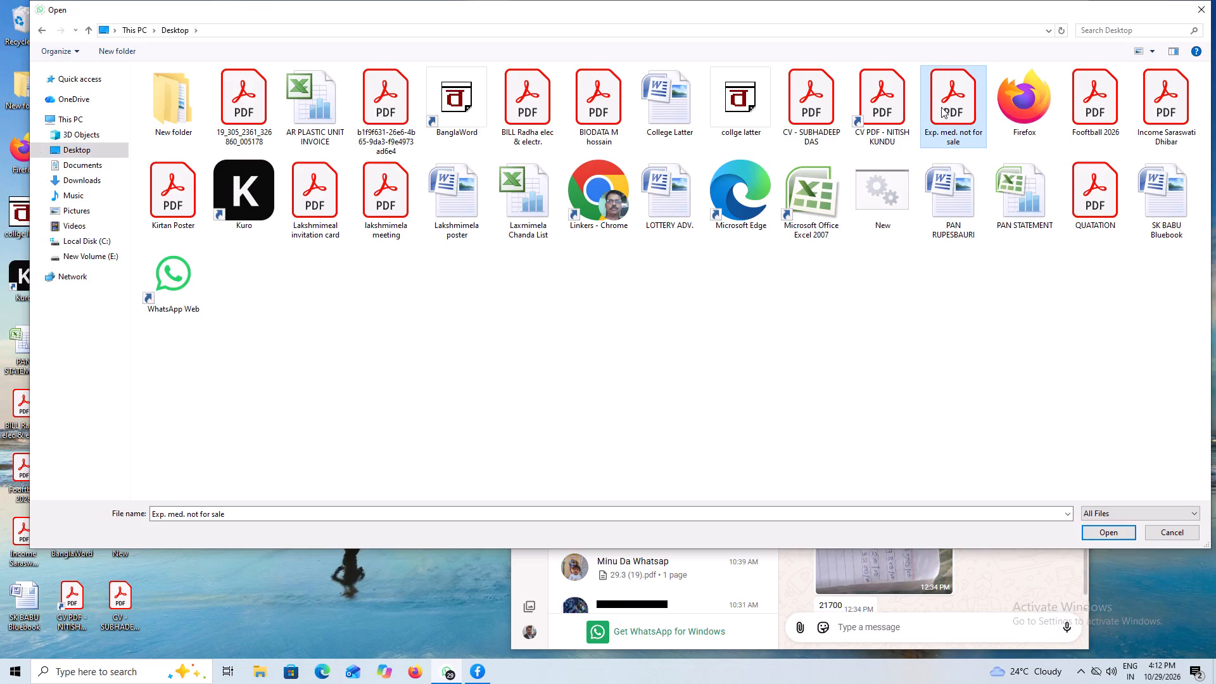
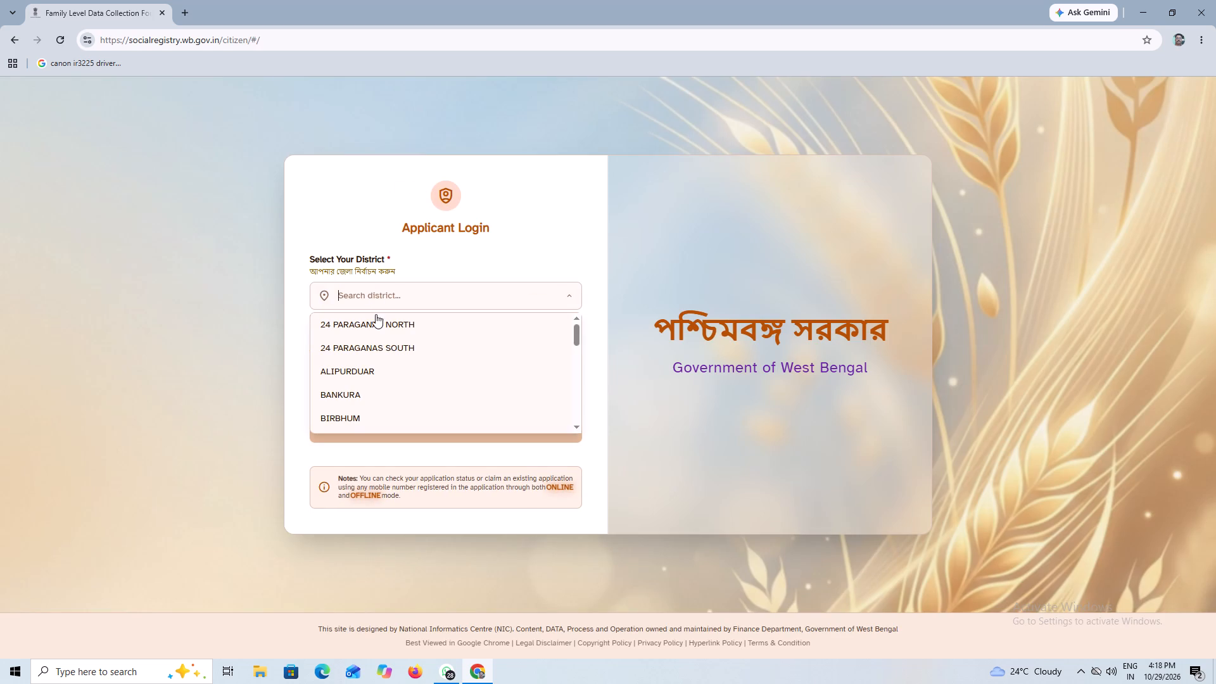
Select BANKURA as the district in the Applicant Login form.
click(351, 393)
click(350, 363)
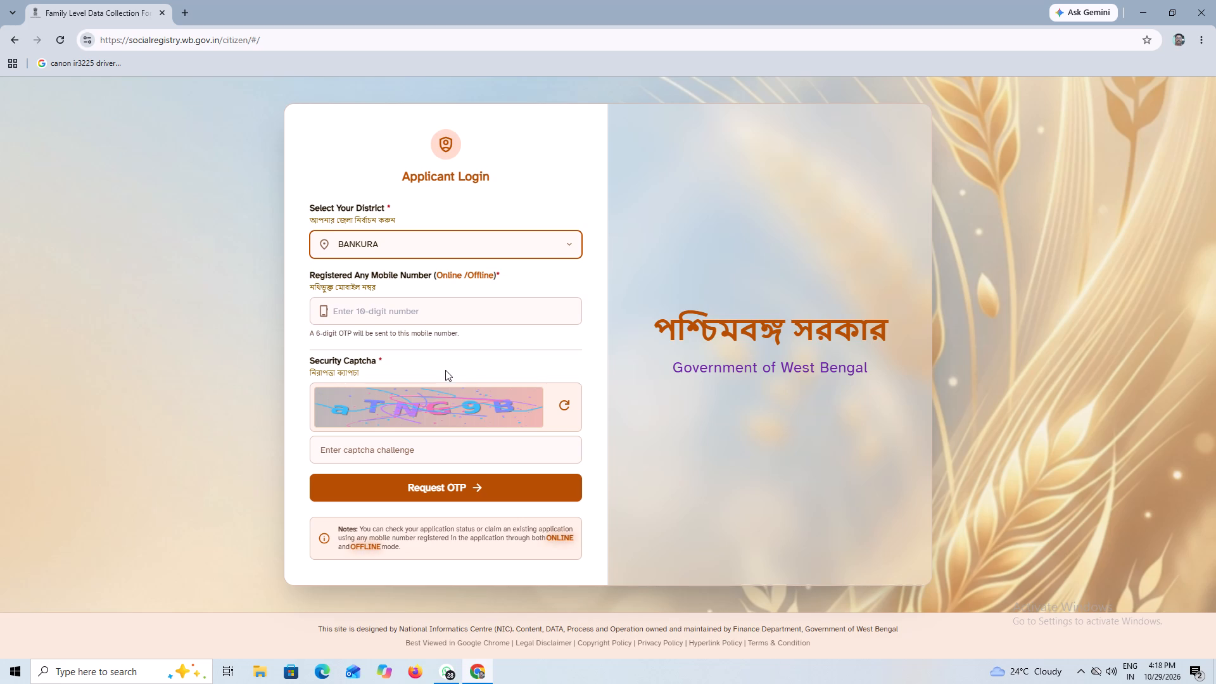
Fill in the security captcha challenge of the Applicant Login form with the characters shown in its image.
click(384, 454)
key(a)
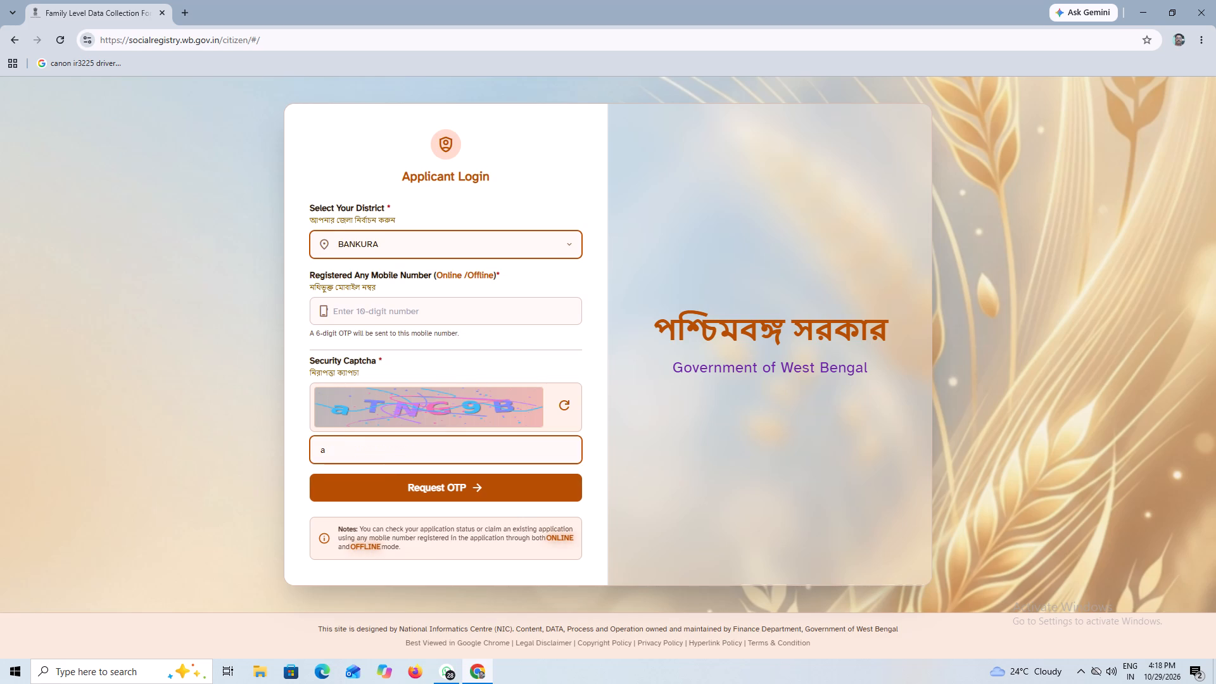
key(n)
key(g)
key(9)
key(b)
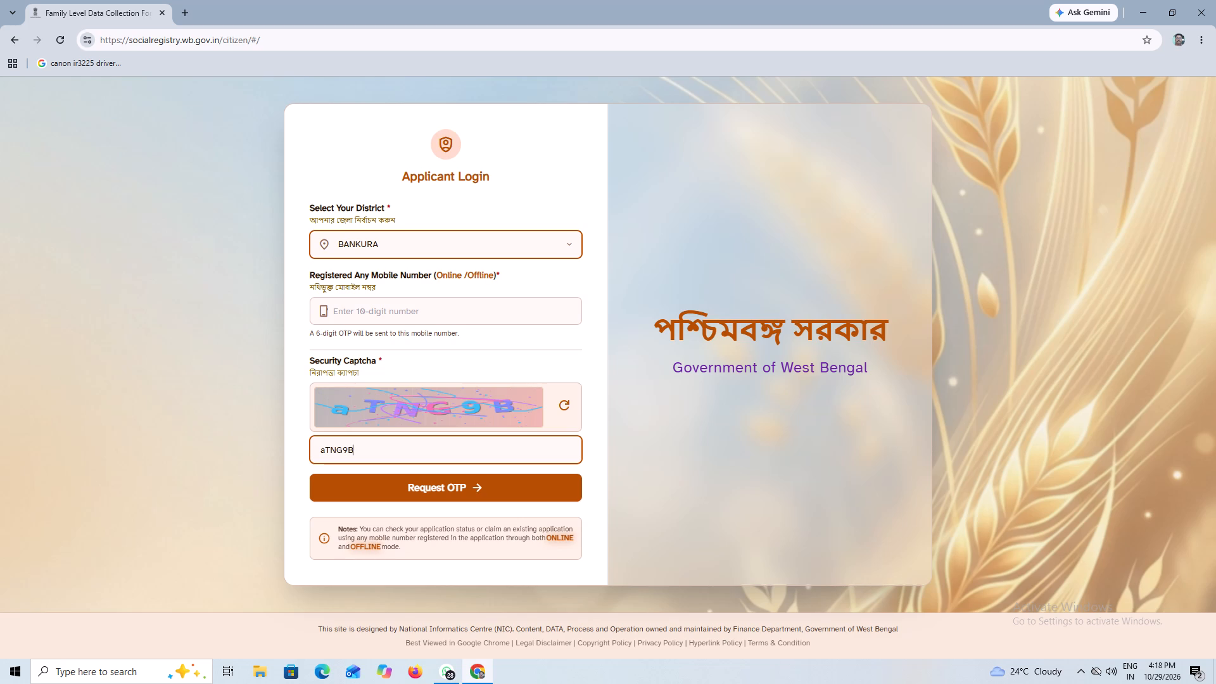
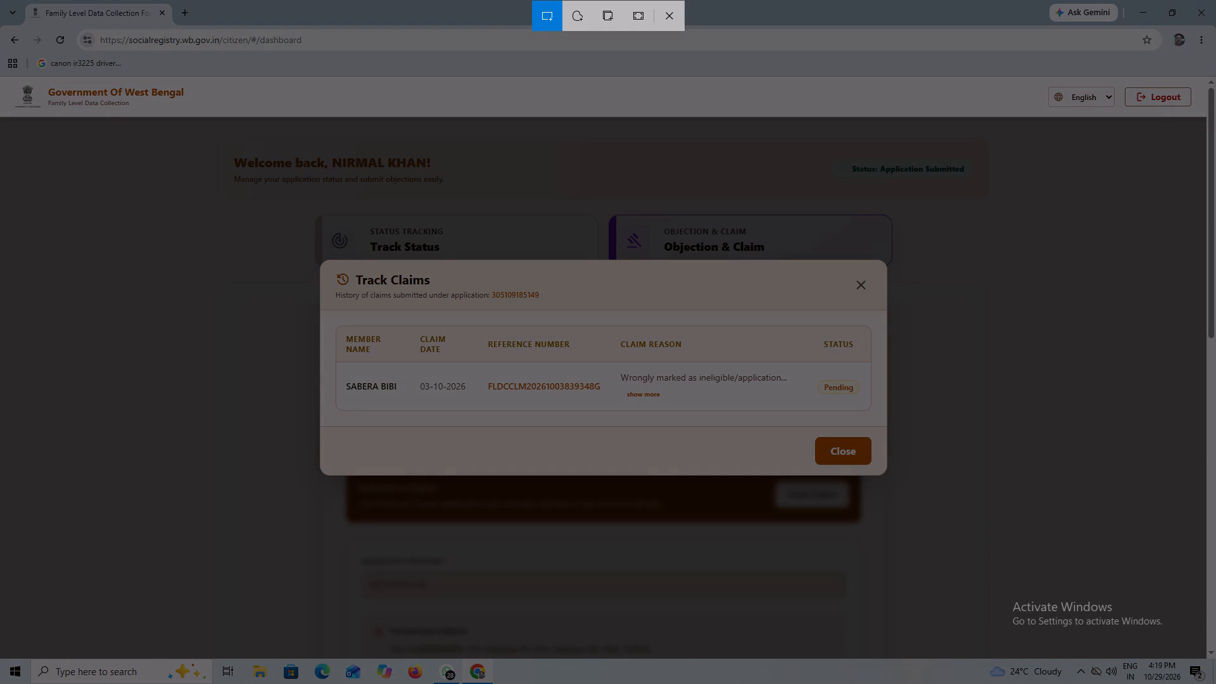
Capture a rectangular snip of the whole Track Claims window, from its heading down to its Close button.
drag(327, 281, 885, 470)
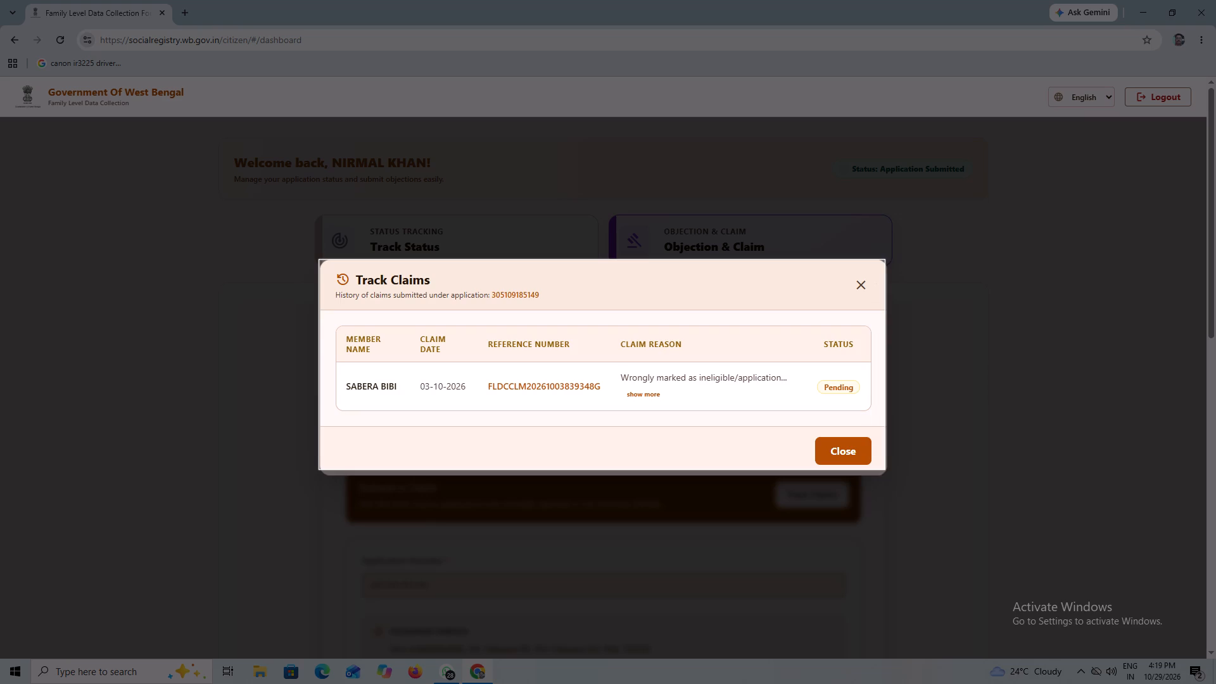
drag(885, 470, 884, 471)
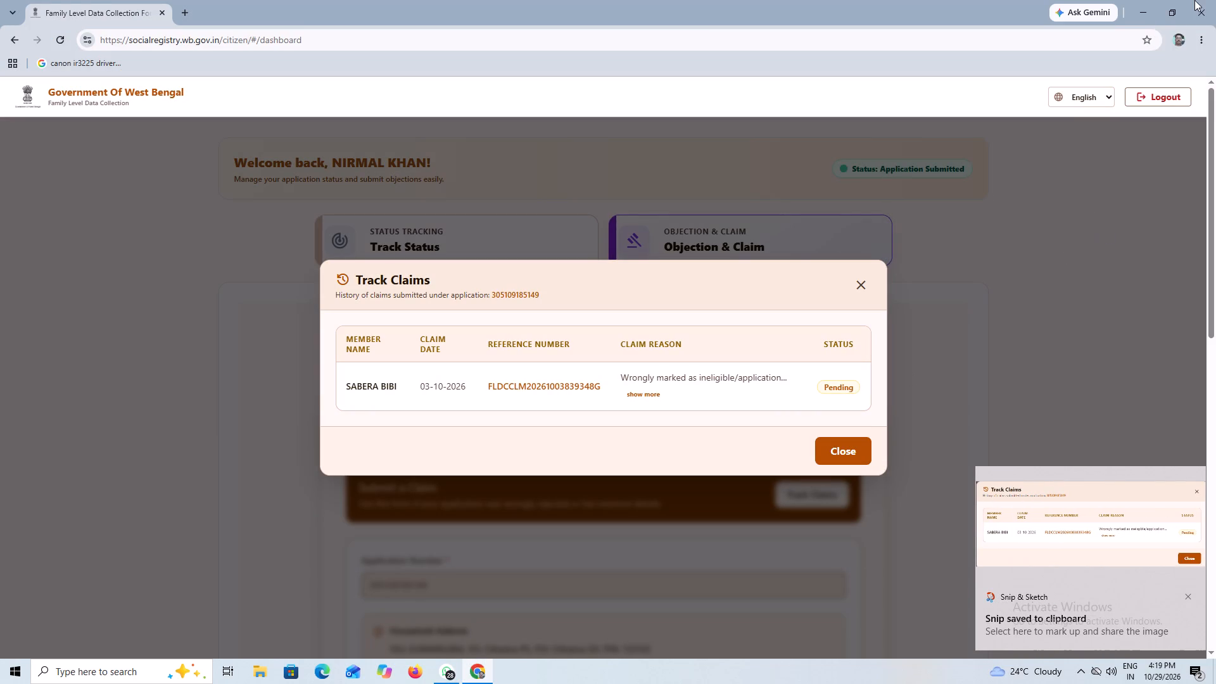
Open the College Latter document from the desktop in Word and paste the Track Claims snip onto its blank page.
click(1143, 7)
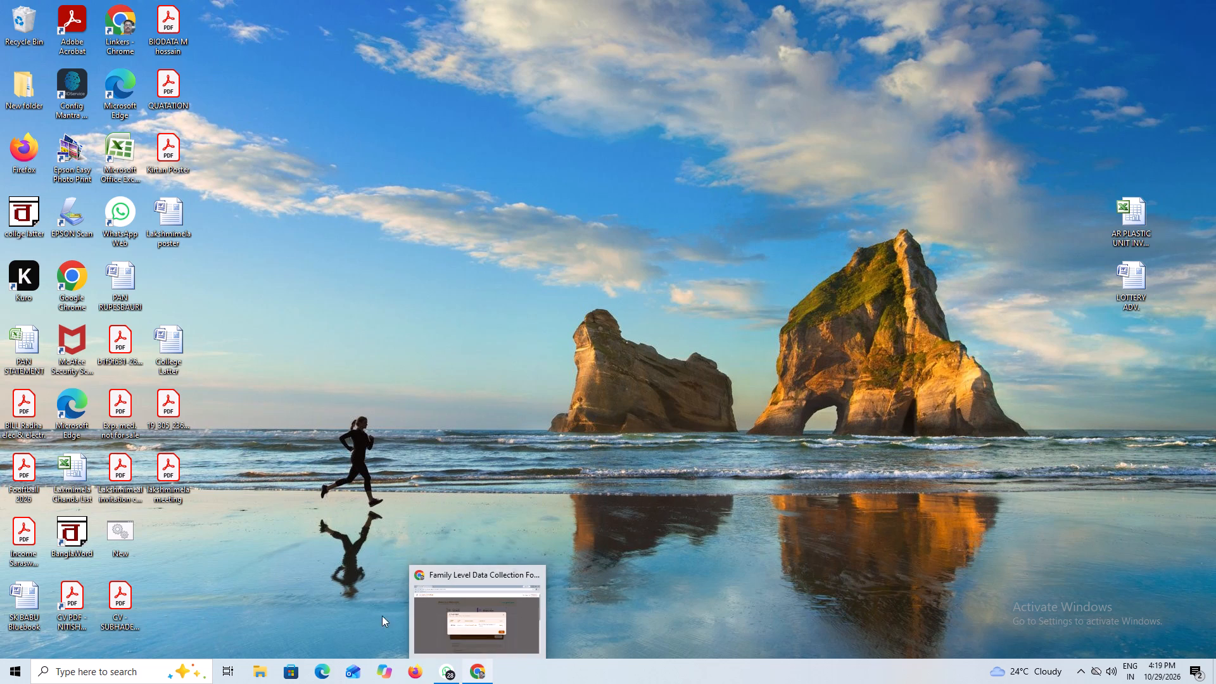
double_click(171, 337)
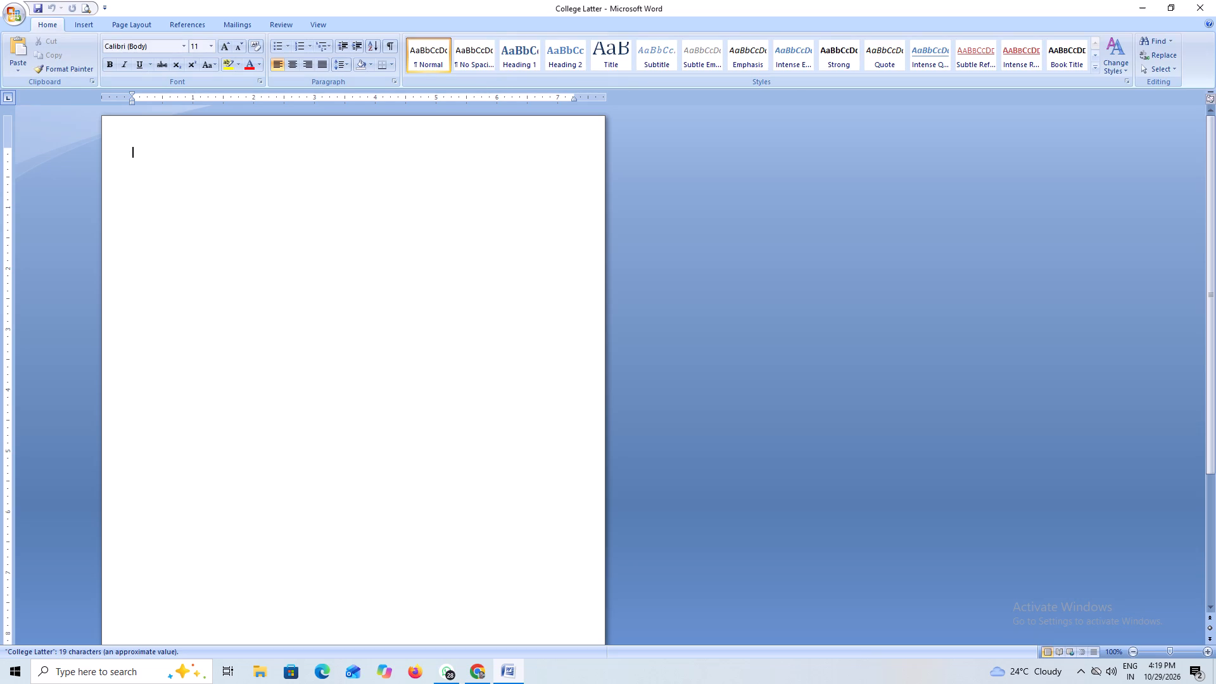
key(ctrl+v)
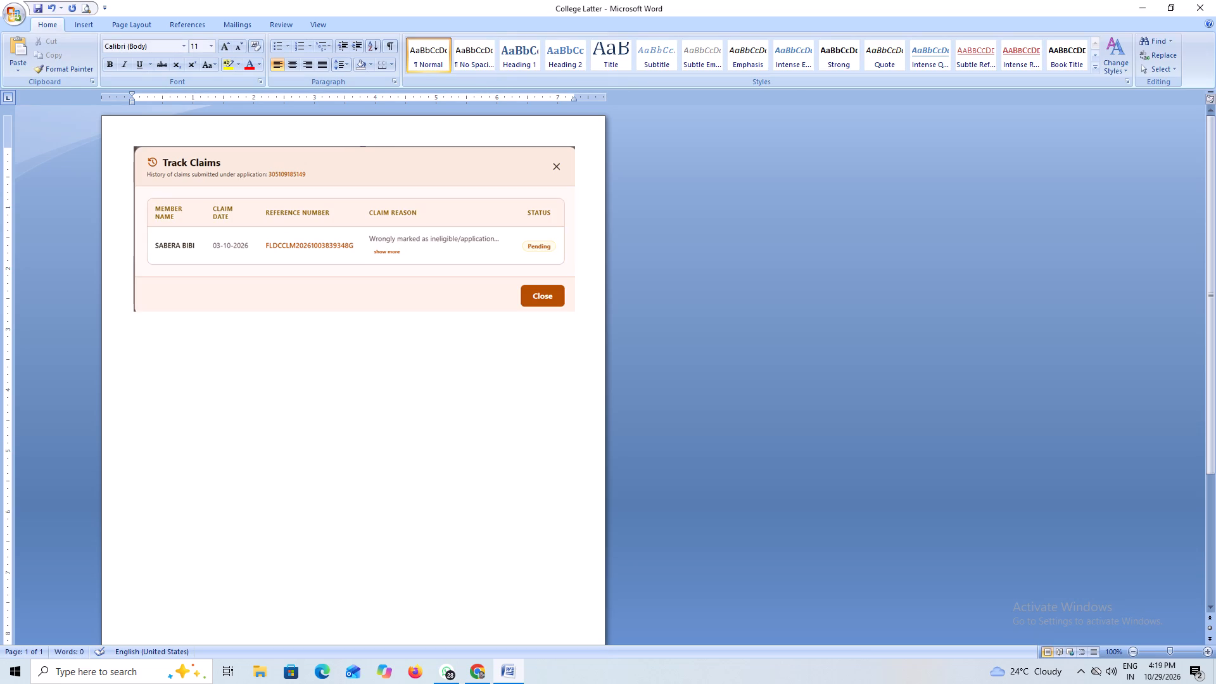
Move the pasted Track Claims image down the page by inserting seven blank lines before it.
click(129, 294)
key(Return)
key(Return)
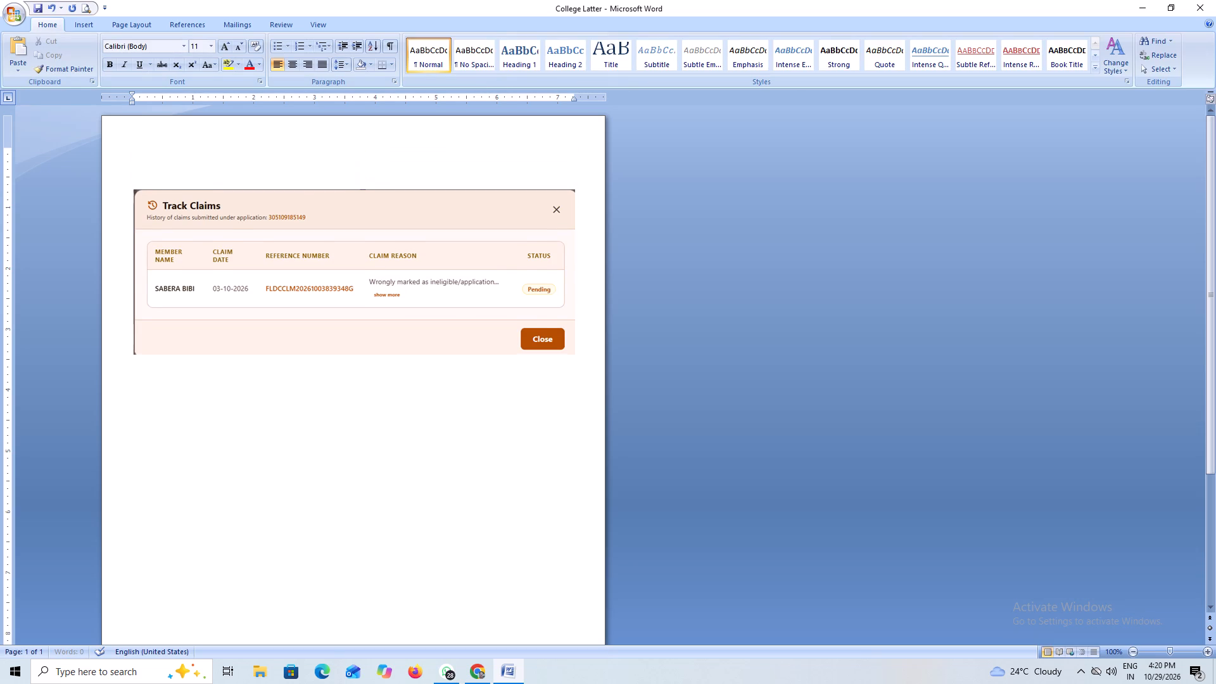
key(Return)
key(Return)
key(Return)
key(Return)
key(Return)
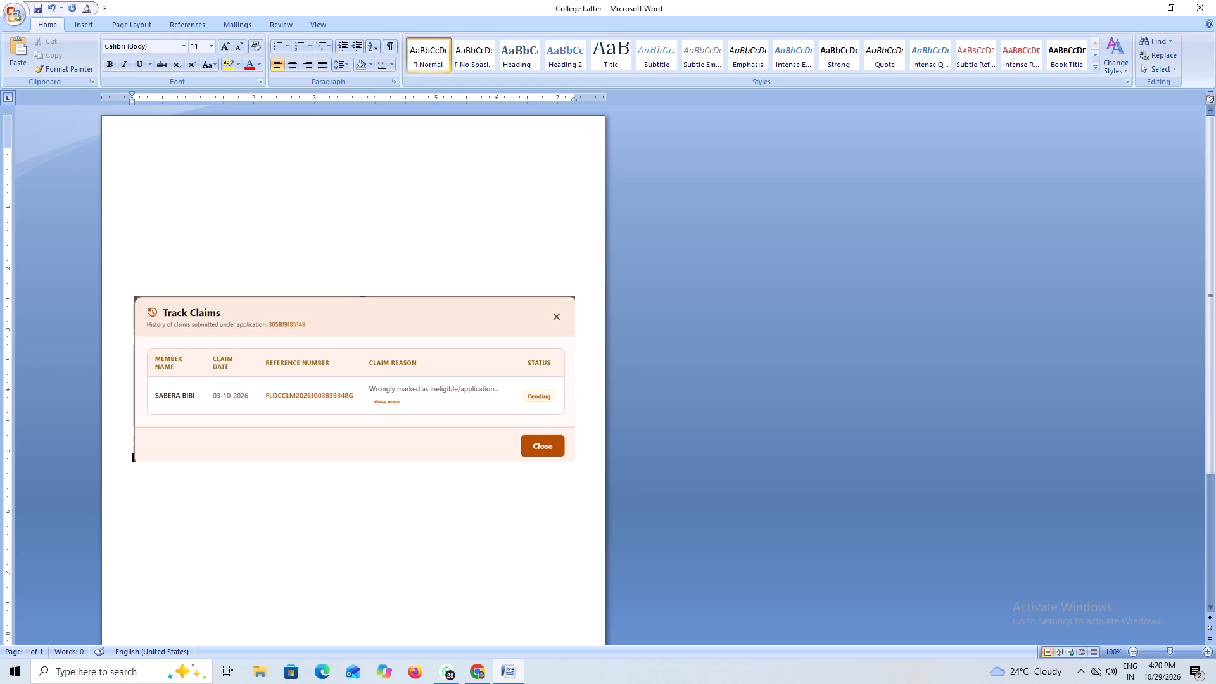
Start printing the document with the Track Claims image, choosing the Canon LBP2900 as the printer.
key(ctrl+p)
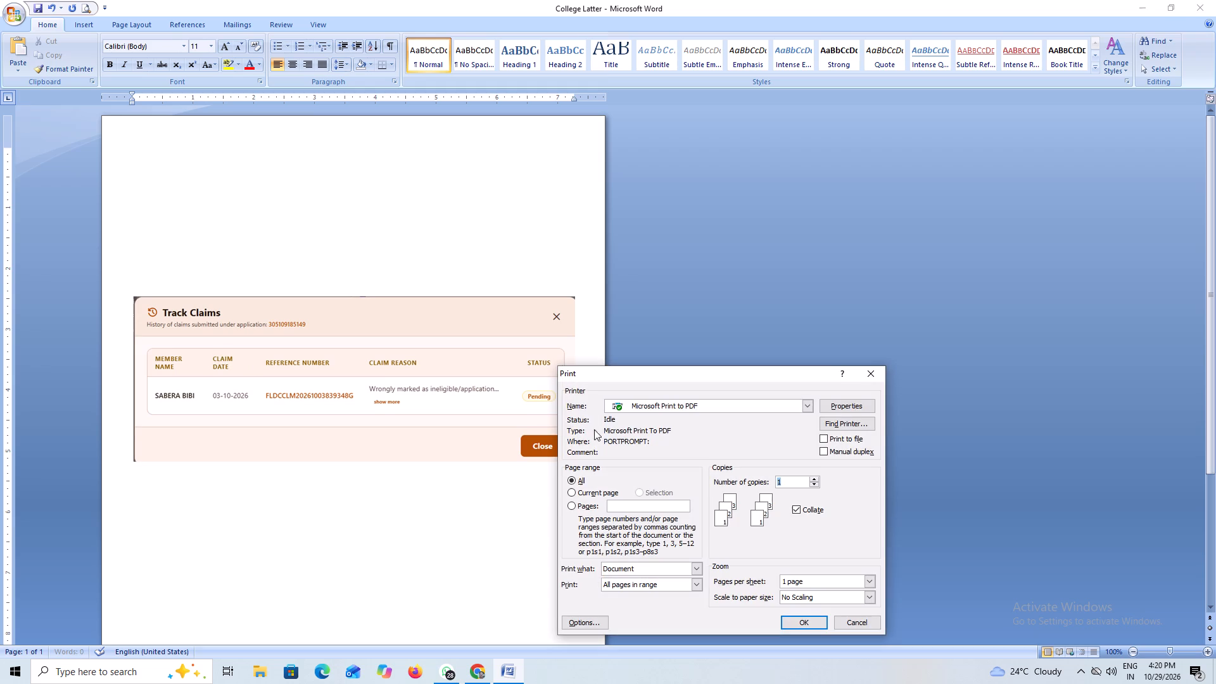
click(676, 400)
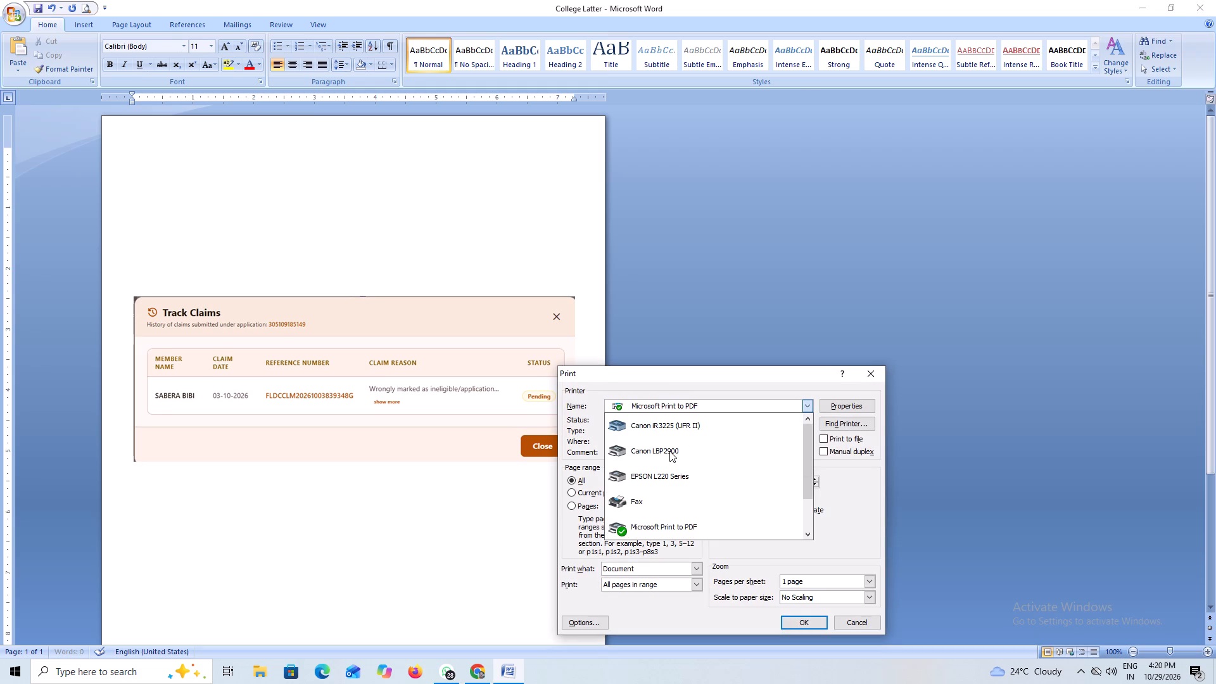
click(669, 451)
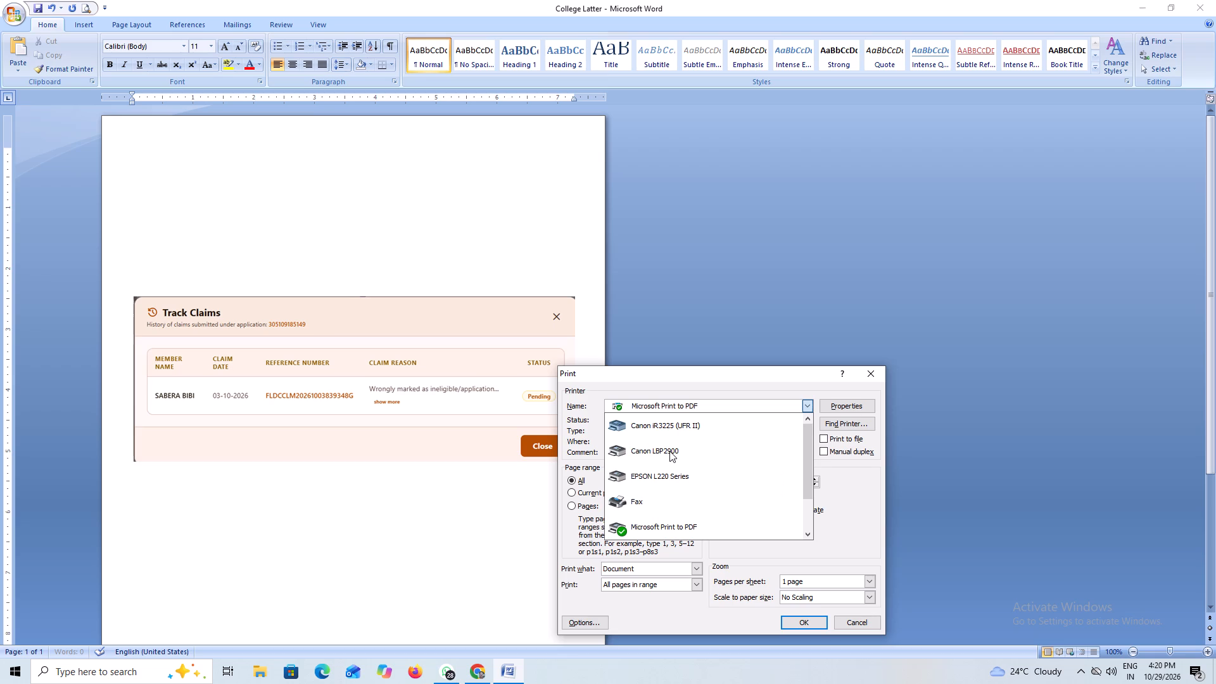
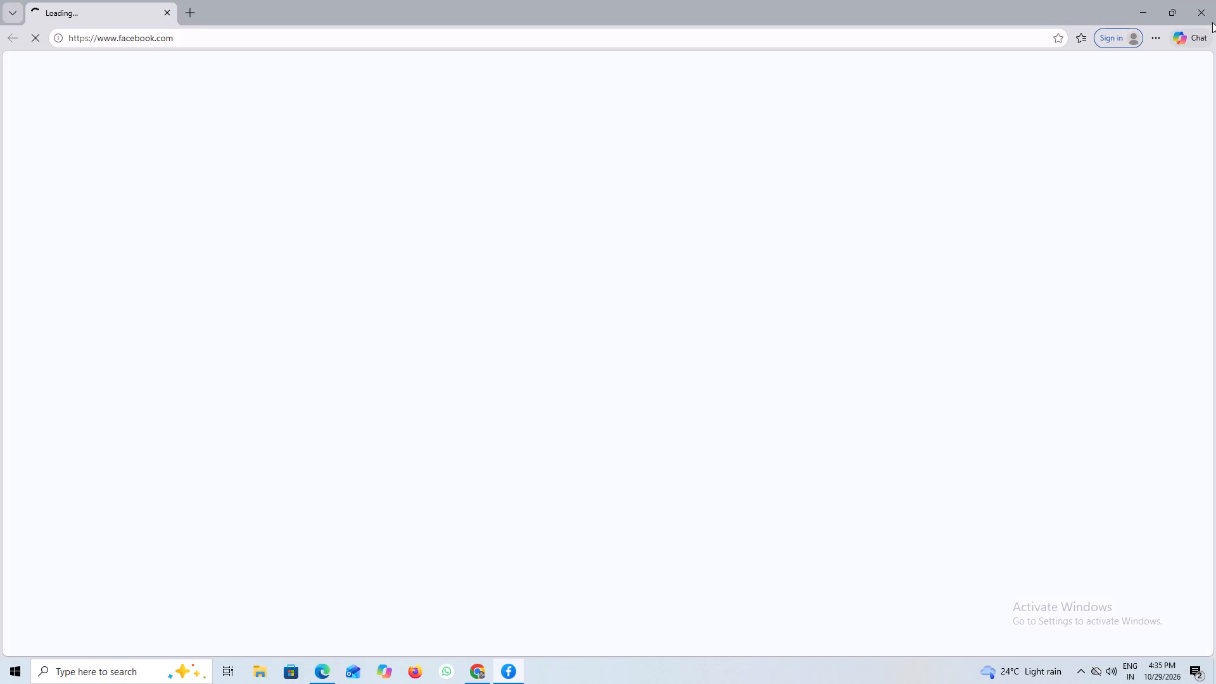
Close the Microsoft Edge window that is loading Facebook.
click(1205, 13)
click(1200, 11)
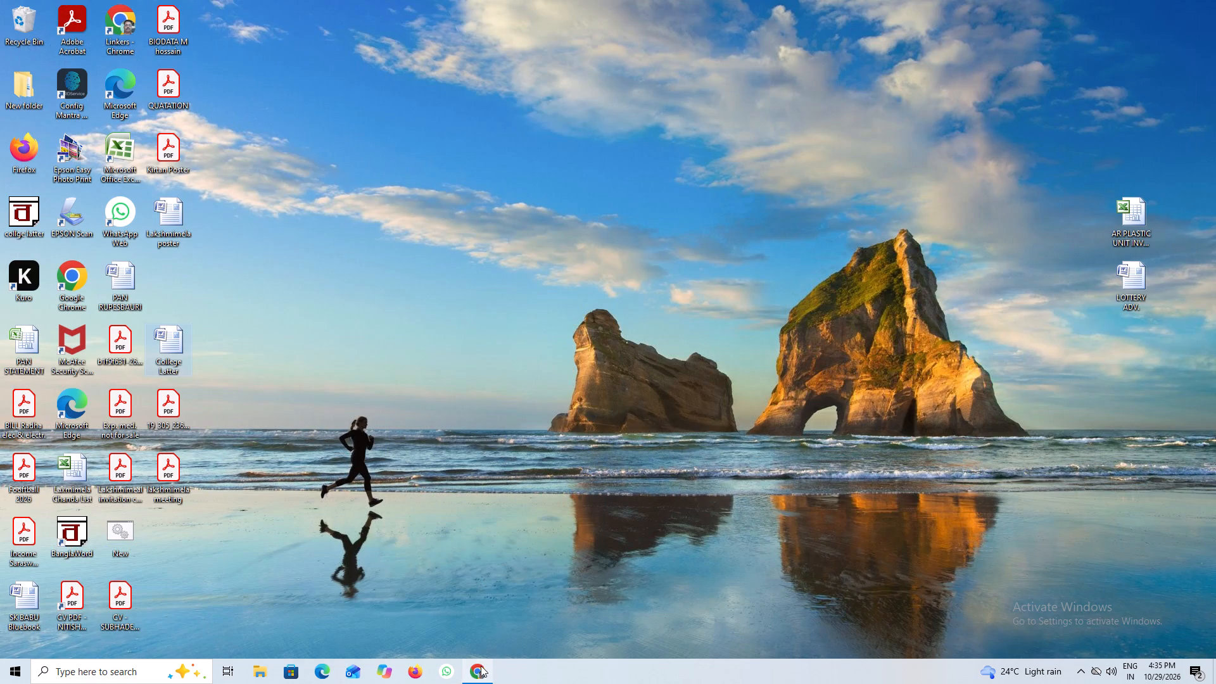
Switch to Chrome, dismiss the Track Claims window on the Family Level Data Collection dashboard, and close the browser.
click(472, 669)
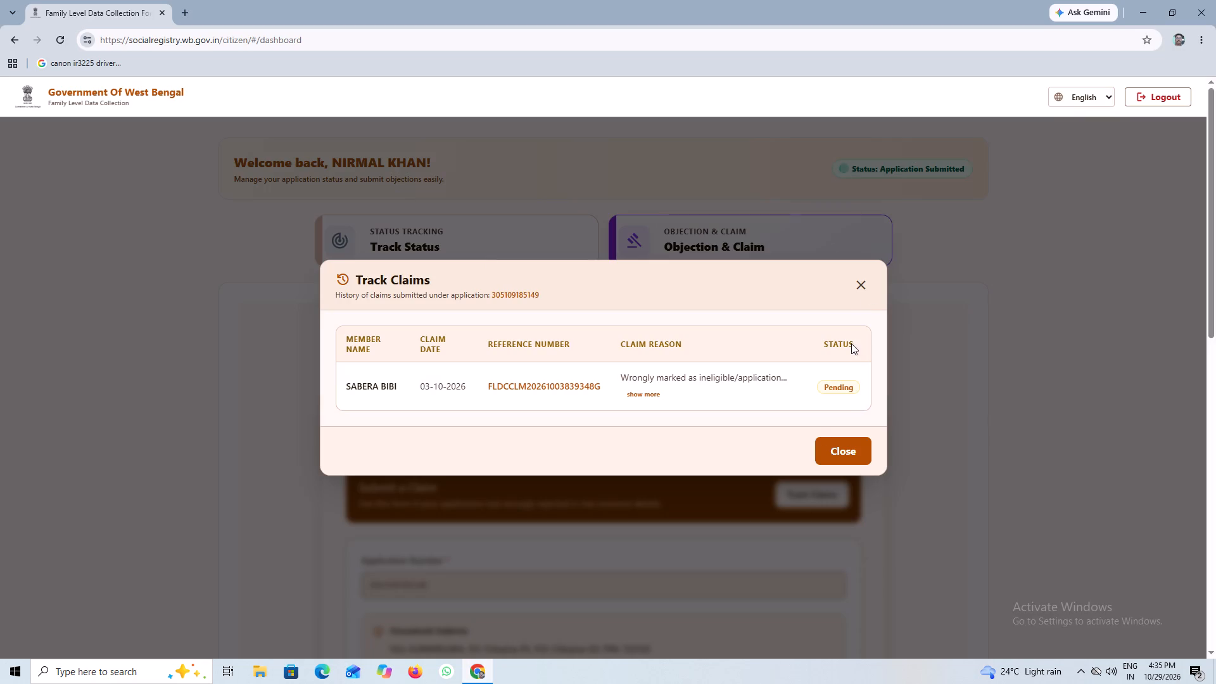
click(859, 278)
click(1201, 10)
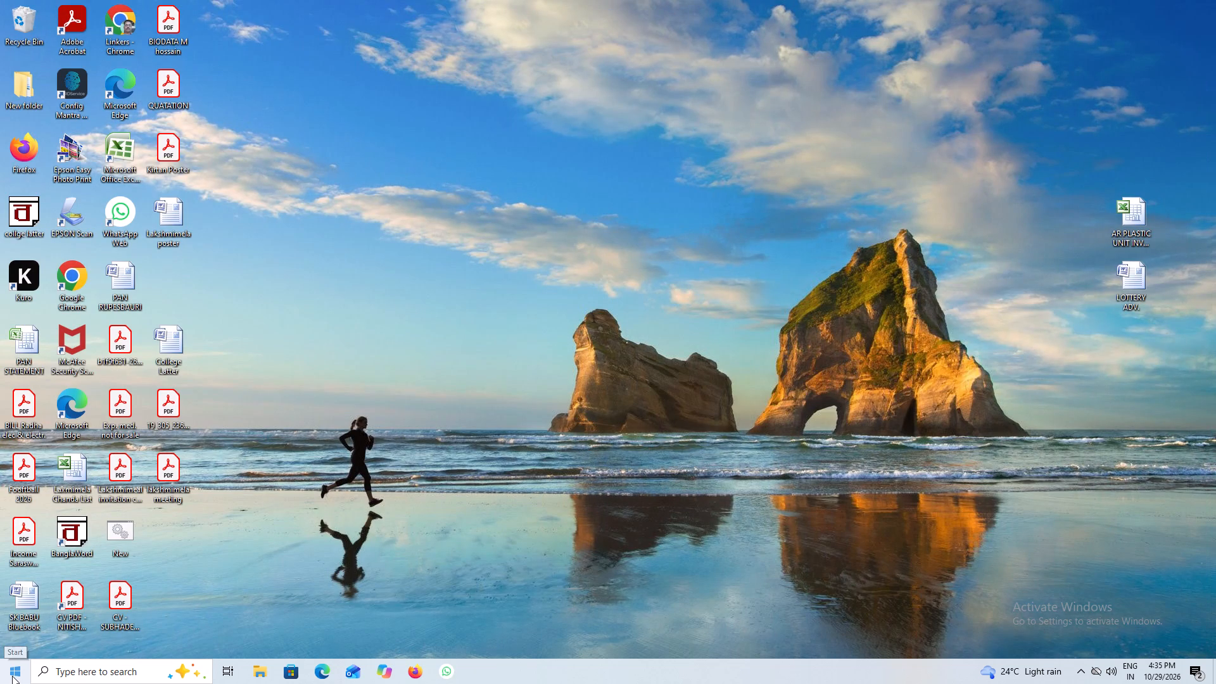
Shut down the computer.
click(12, 676)
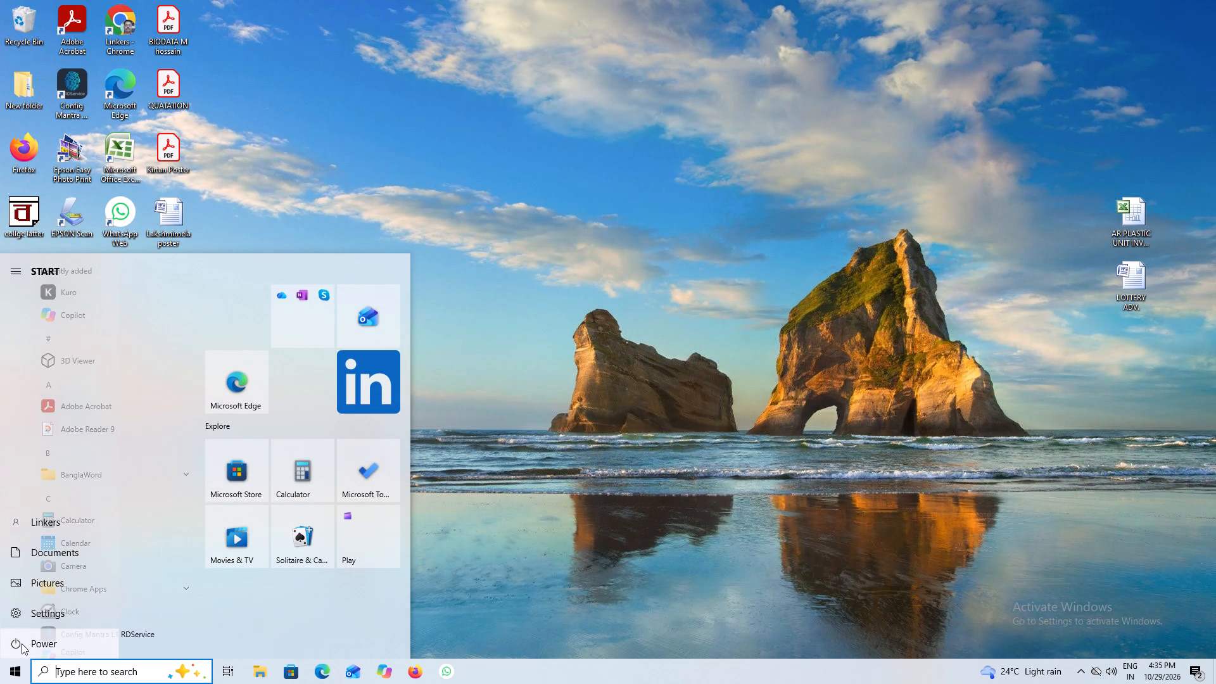
click(34, 642)
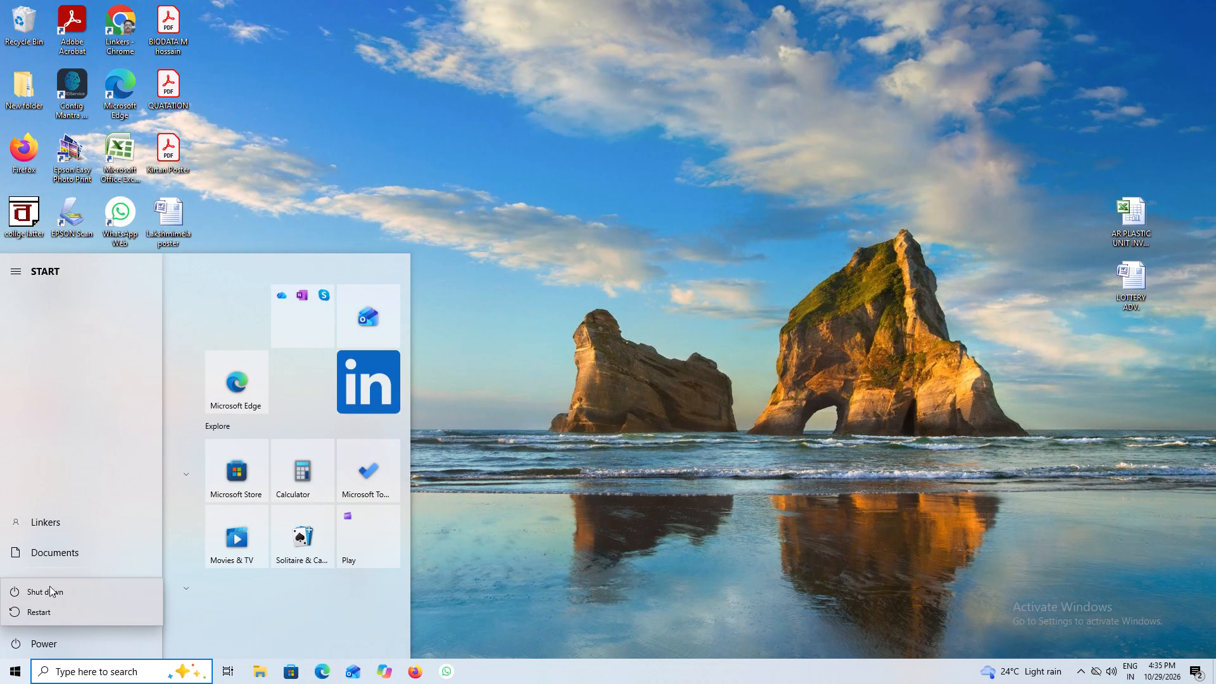
click(48, 590)
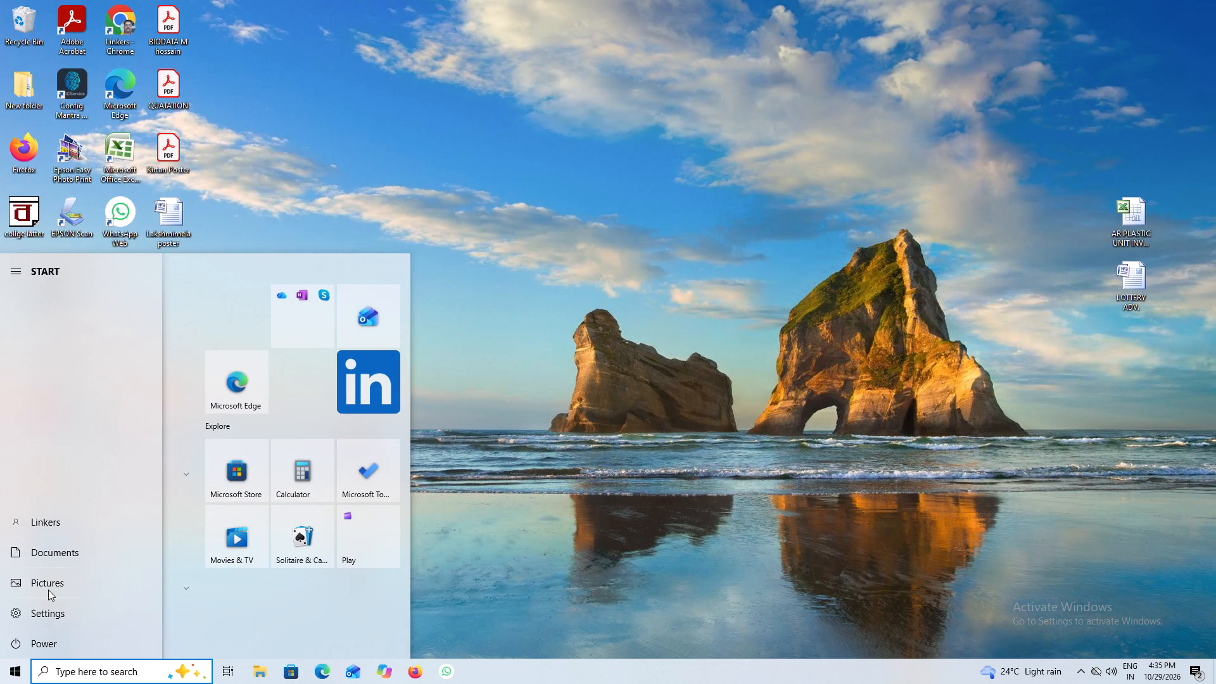